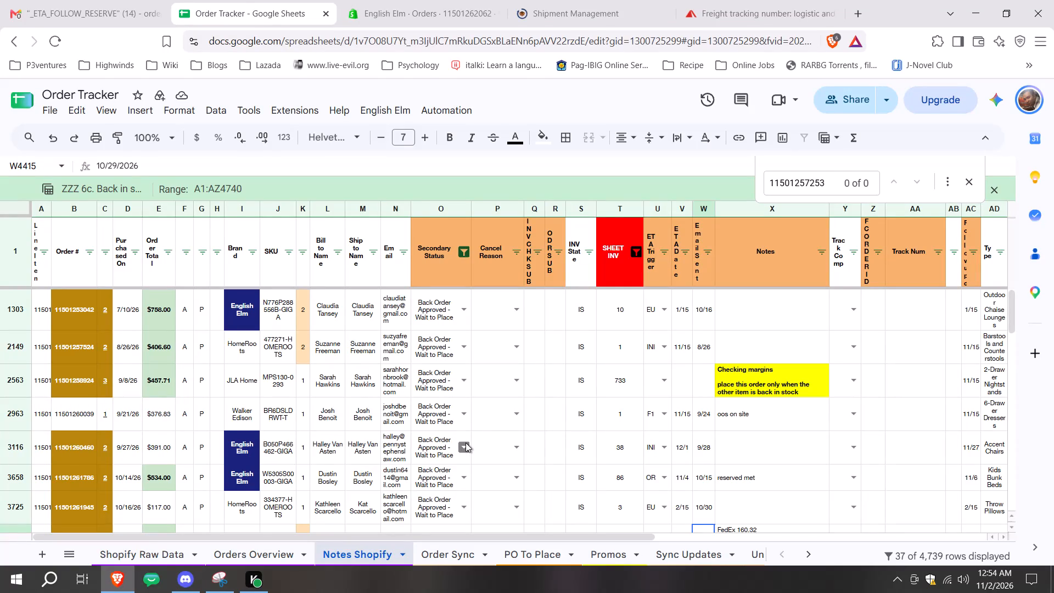
{"action": "left_click_drag", "start_coordinate": [620, 537], "coordinate": [685, 539]}
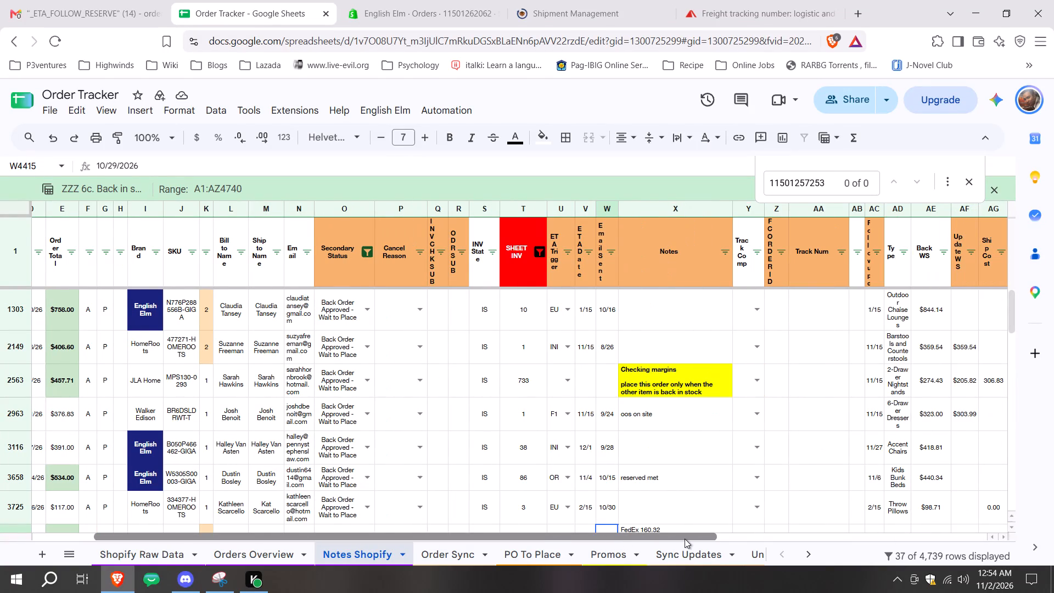
{"action": "left_click_drag", "start_coordinate": [685, 539], "coordinate": [430, 539]}
{"action": "left_click", "coordinate": [464, 477]}
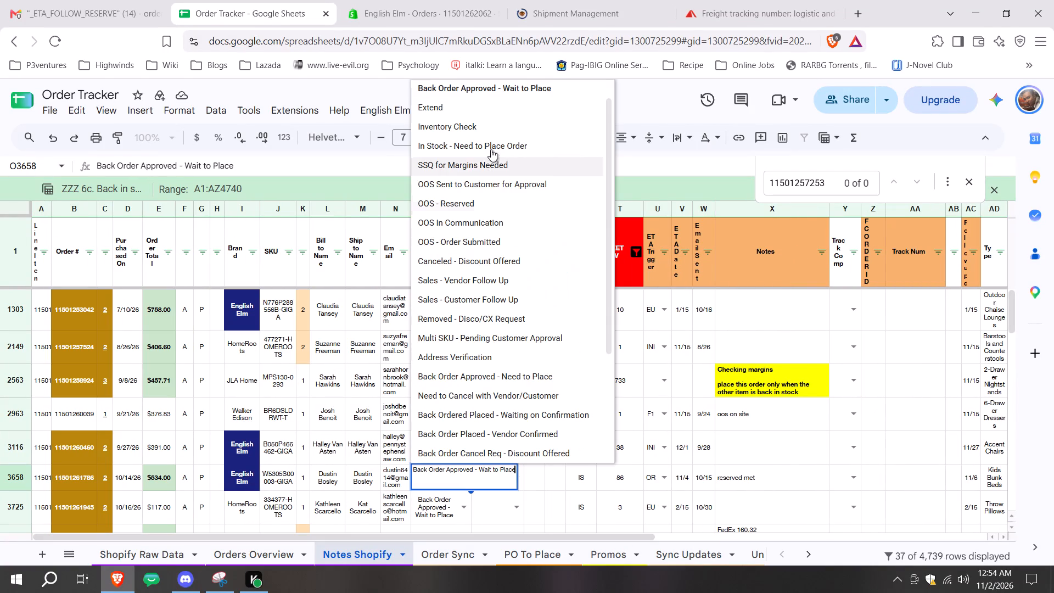
{"action": "scroll", "coordinate": [537, 197], "scroll_direction": "down", "scroll_amount": 1}
{"action": "scroll", "coordinate": [544, 174], "scroll_direction": "up", "scroll_amount": 2}
{"action": "left_click", "coordinate": [531, 169]}
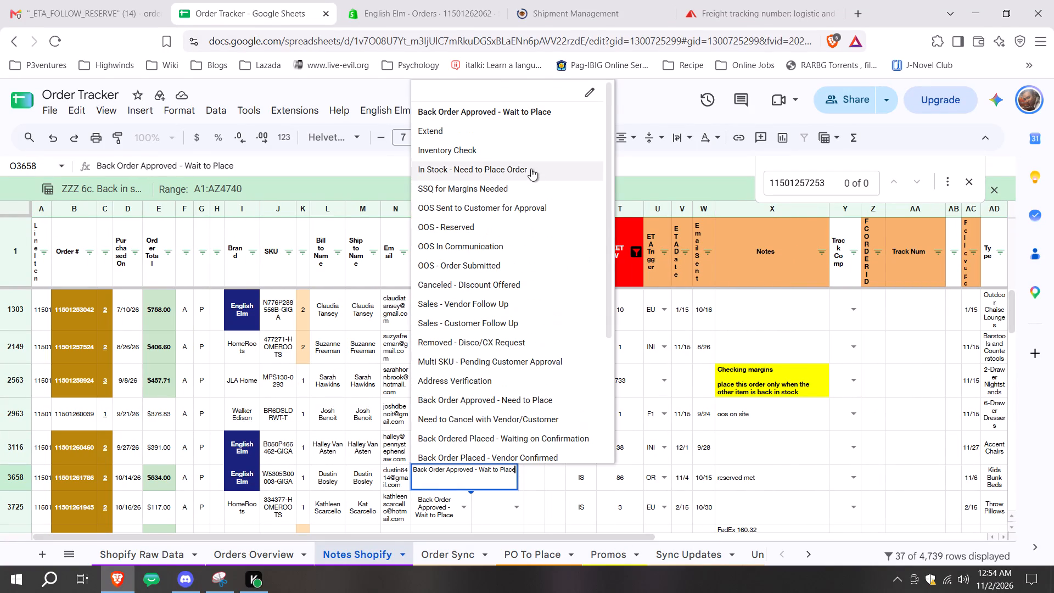
Check the remaining back-in-stock orders and switch to the filter view ZZZ 7a. Missing Extend Fullfills.
{"action": "scroll", "coordinate": [741, 223], "scroll_direction": "down", "scroll_amount": 1}
{"action": "scroll", "coordinate": [635, 409], "scroll_direction": "down", "scroll_amount": 1}
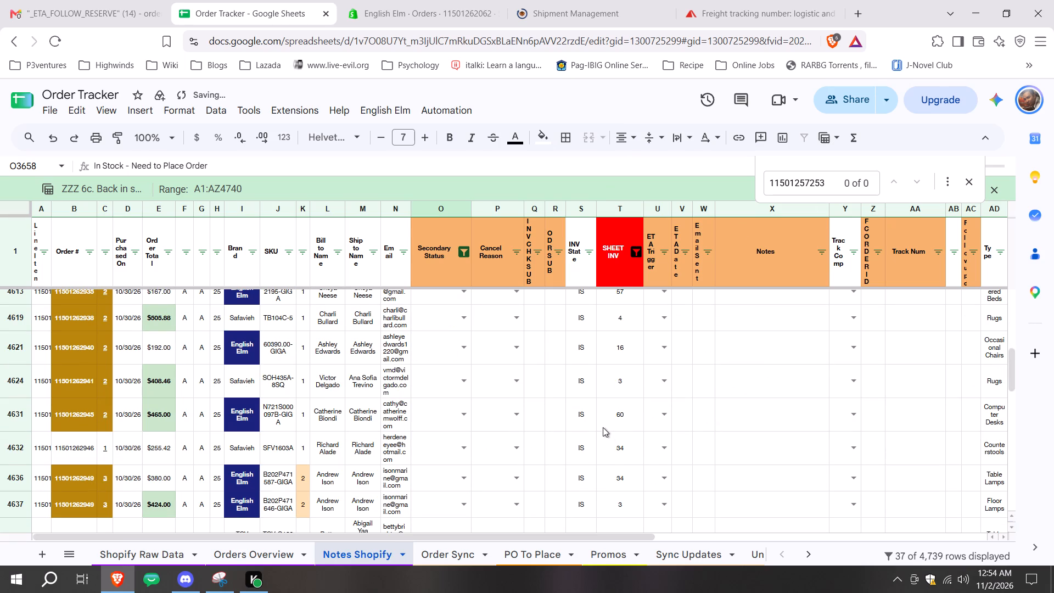
{"action": "scroll", "coordinate": [620, 432], "scroll_direction": "up", "scroll_amount": 1}
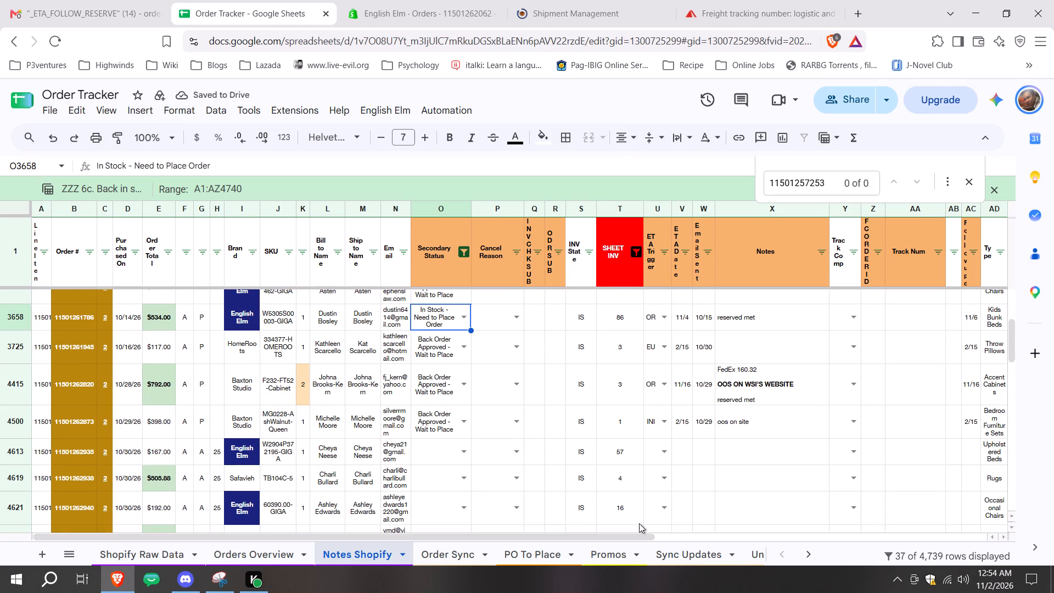
{"action": "scroll", "coordinate": [602, 485], "scroll_direction": "down", "scroll_amount": 4}
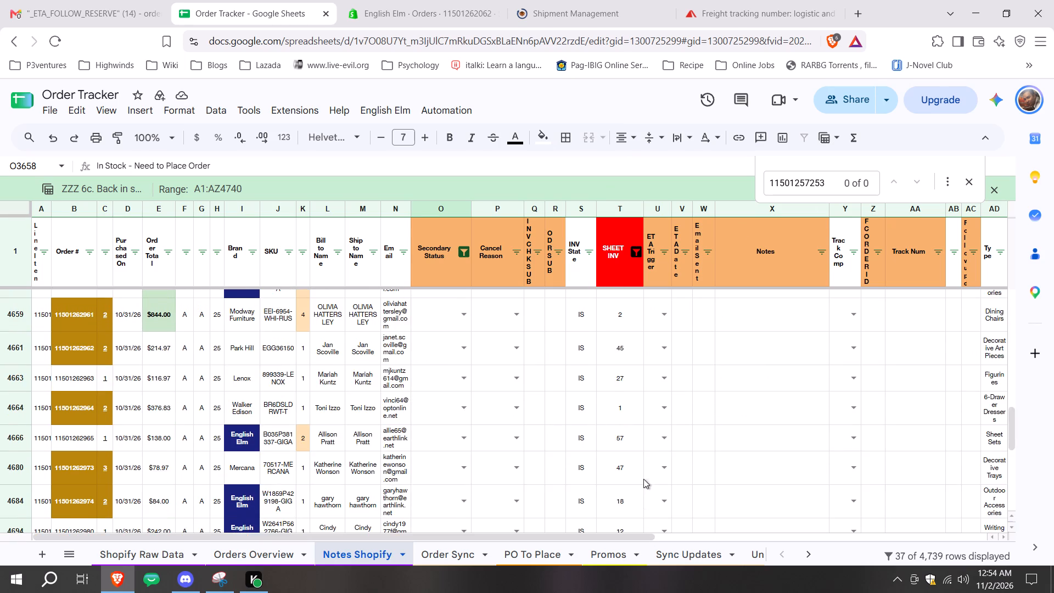
{"action": "scroll", "coordinate": [643, 479], "scroll_direction": "down", "scroll_amount": 4}
{"action": "left_click", "coordinate": [823, 134]}
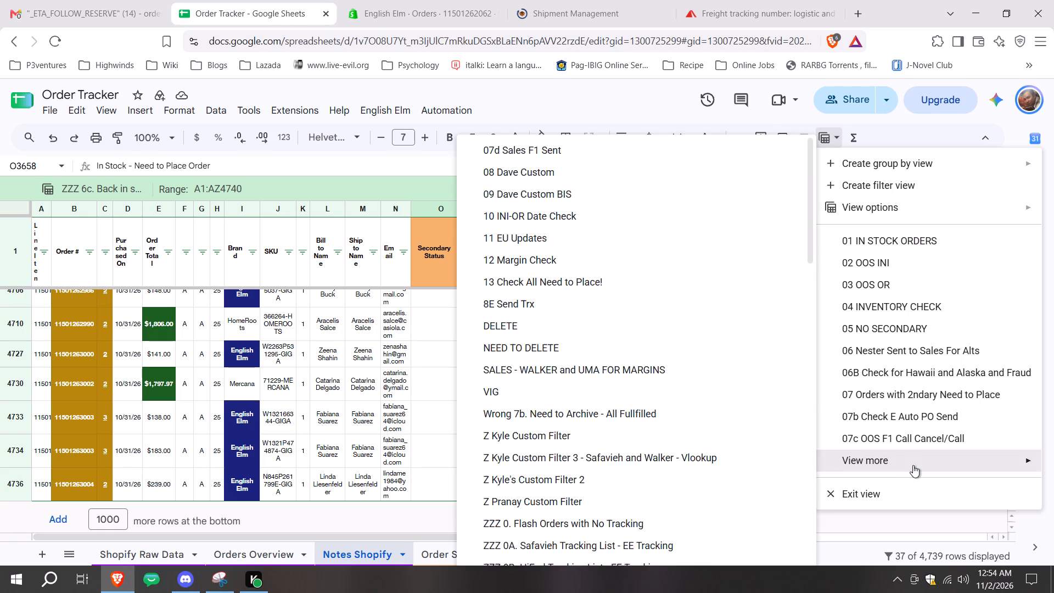
{"action": "scroll", "coordinate": [642, 342], "scroll_direction": "down", "scroll_amount": 4}
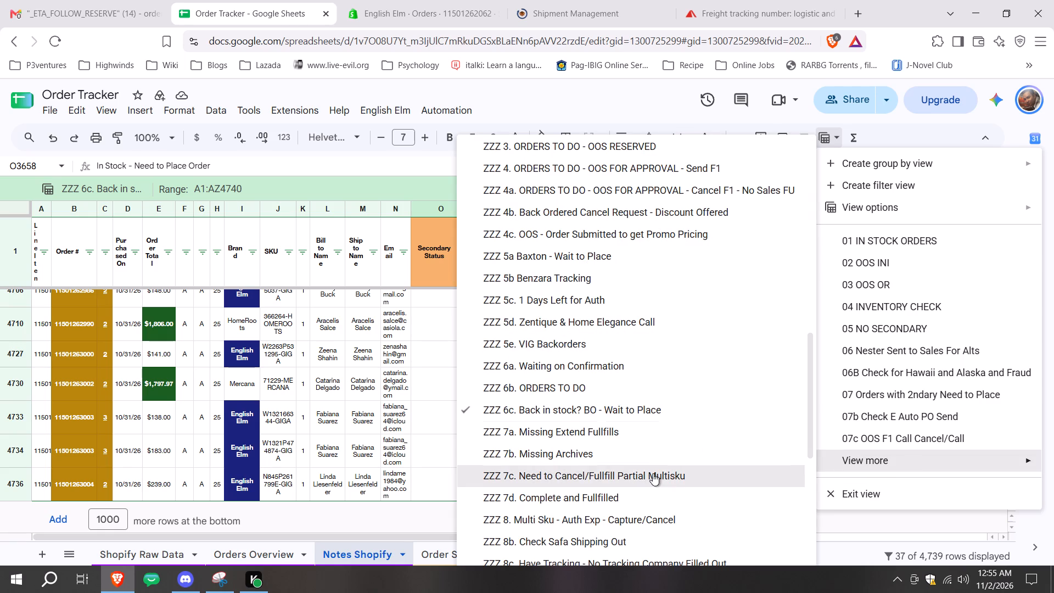
{"action": "left_click", "coordinate": [644, 439]}
Look through the remaining saved filter views and exit the active one on the Notes Shopify sheet.
{"action": "left_click", "coordinate": [831, 134]}
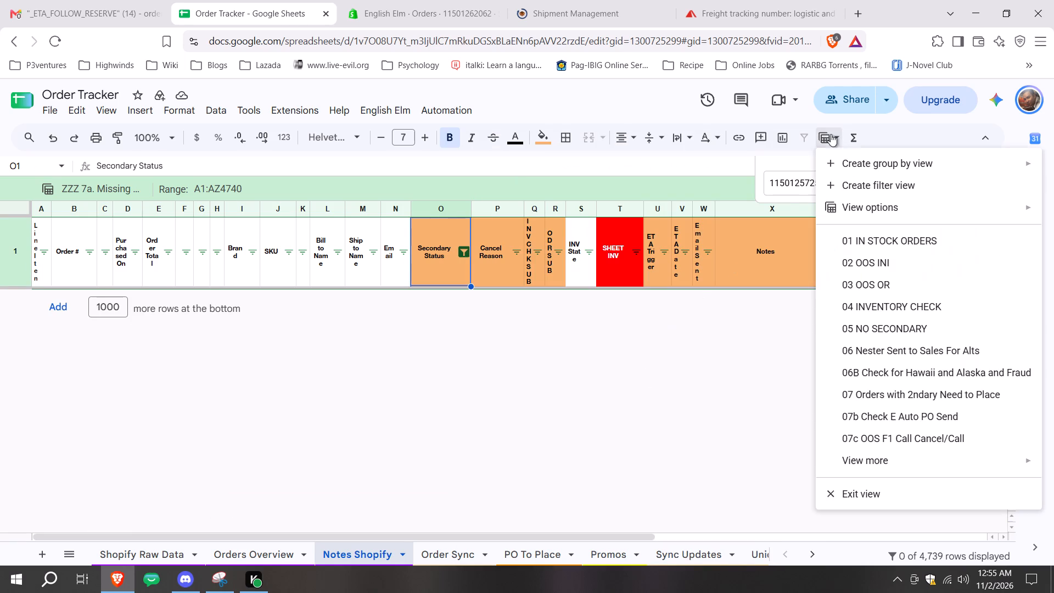
{"action": "scroll", "coordinate": [467, 365], "scroll_direction": "down", "scroll_amount": 3}
{"action": "scroll", "coordinate": [642, 326], "scroll_direction": "down", "scroll_amount": 2}
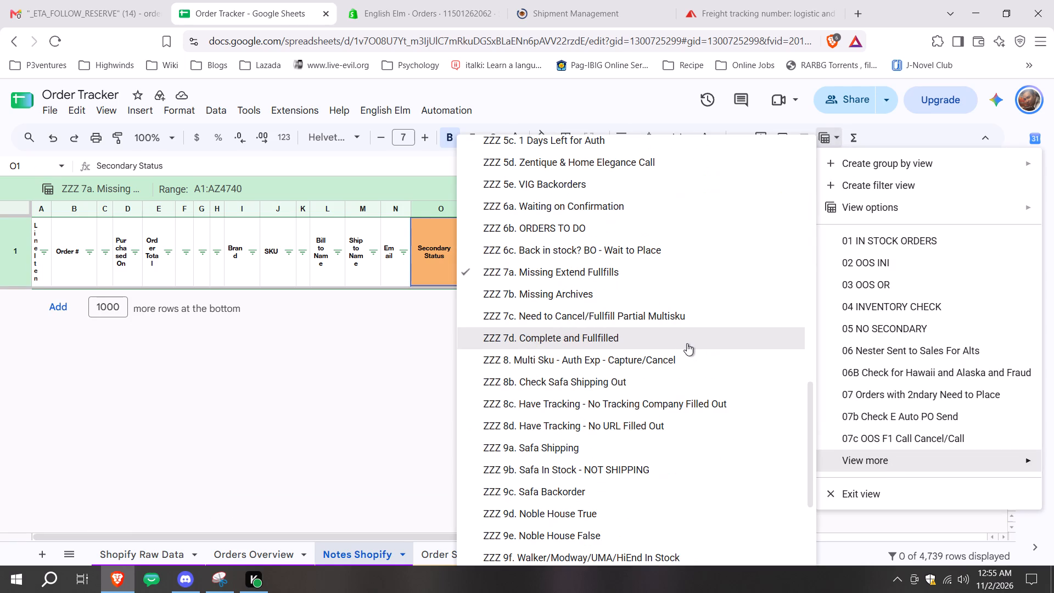
{"action": "scroll", "coordinate": [668, 345], "scroll_direction": "down", "scroll_amount": 1}
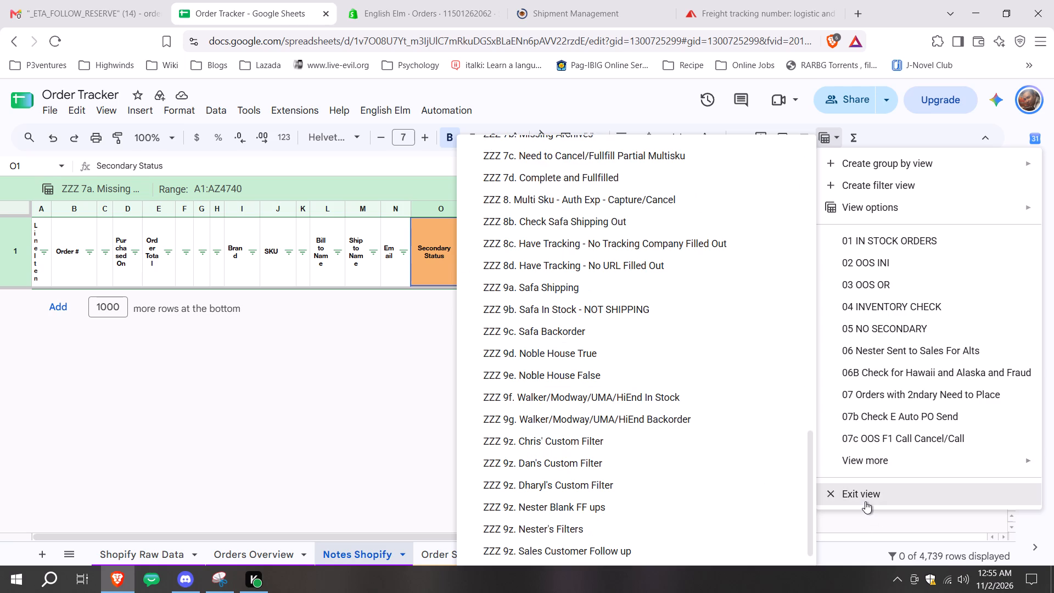
{"action": "left_click", "coordinate": [865, 501]}
Load the bookmarked Inventory Tracker in place of the Shipment Management page and Contact List New in place of the freight tracking page.
{"action": "left_click", "coordinate": [543, 0]}
{"action": "left_click", "coordinate": [8, 67]}
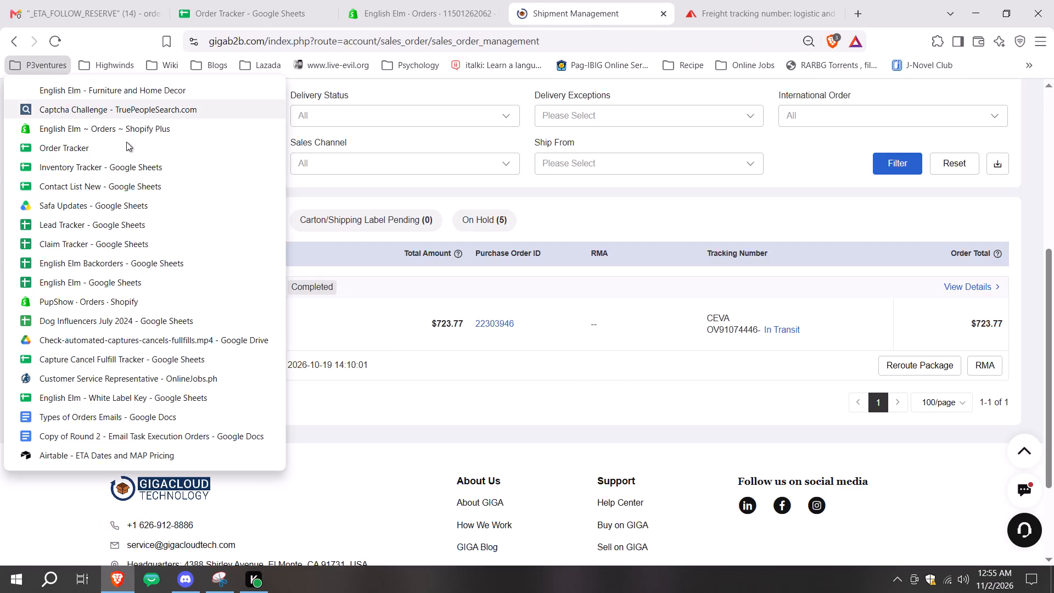
{"action": "left_click", "coordinate": [127, 159]}
{"action": "left_click", "coordinate": [751, 0]}
{"action": "left_click", "coordinate": [13, 61]}
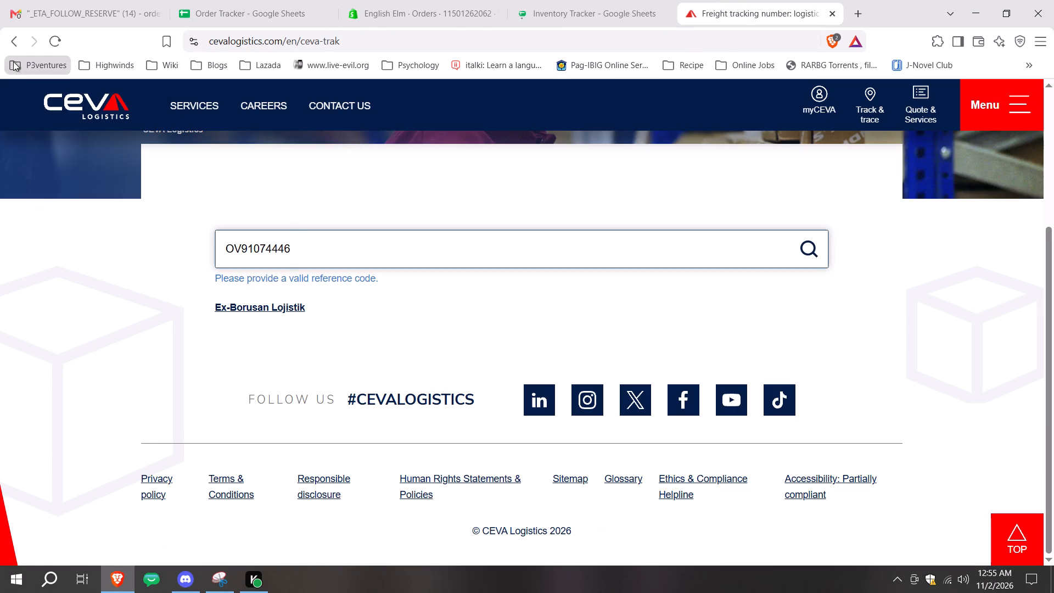
{"action": "left_click", "coordinate": [127, 178]}
{"action": "left_click", "coordinate": [555, 0]}
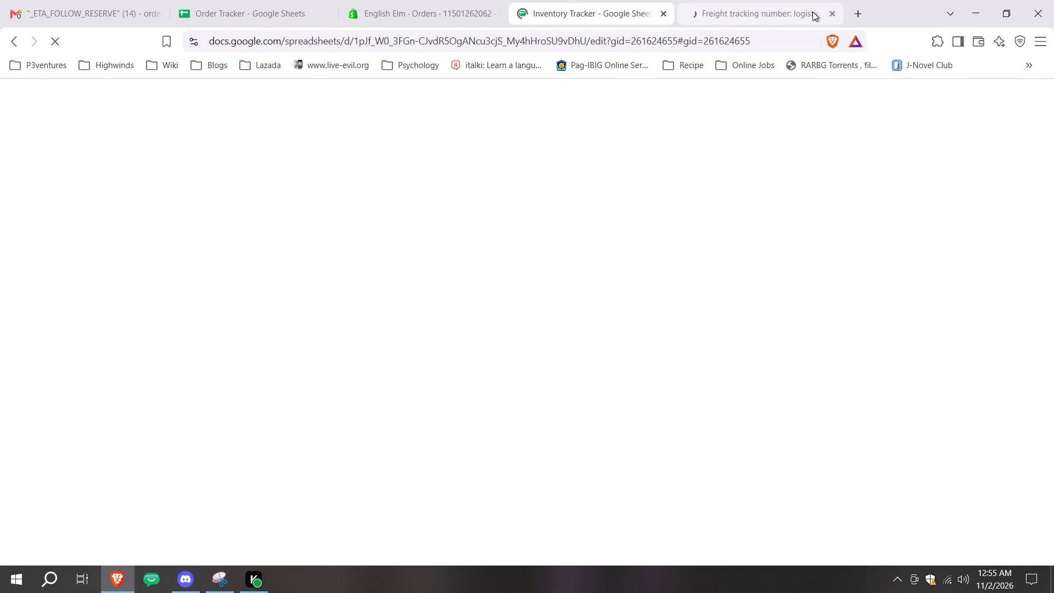
Open the supplier site homeroots.co in a new browser tab.
{"action": "left_click", "coordinate": [869, 17]}
{"action": "left_click", "coordinate": [861, 7]}
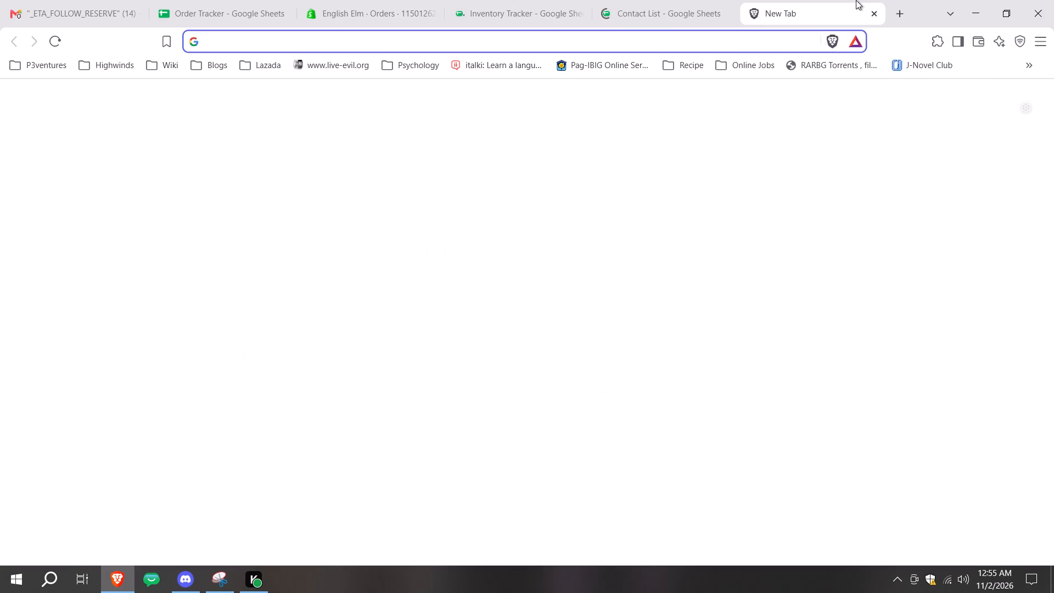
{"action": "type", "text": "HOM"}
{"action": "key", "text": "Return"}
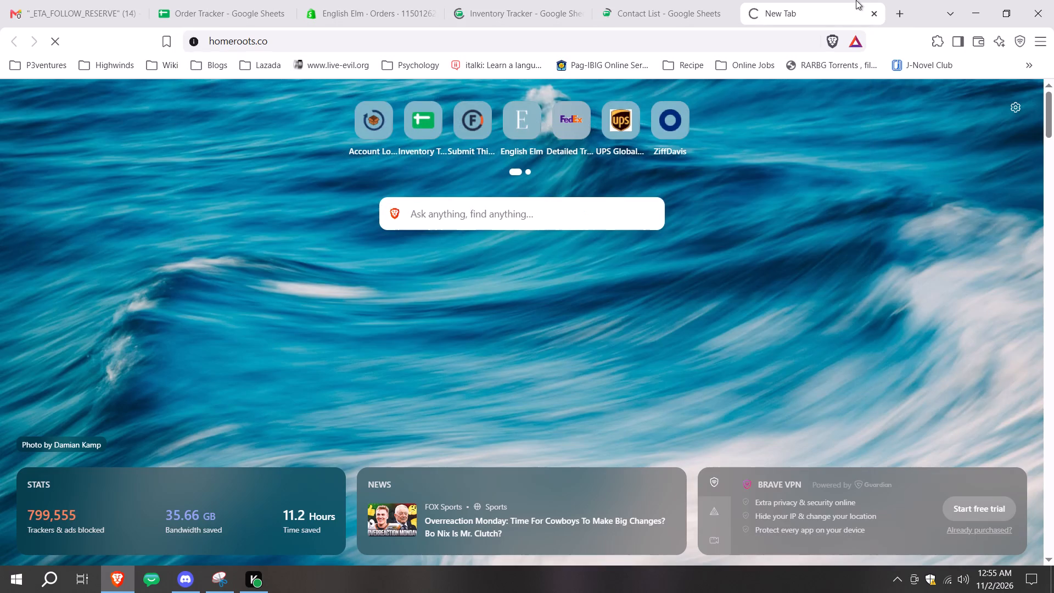
Open the TOV dealer portal at dealers.tovfurniture.com in another new tab and return to the HomeRoots page.
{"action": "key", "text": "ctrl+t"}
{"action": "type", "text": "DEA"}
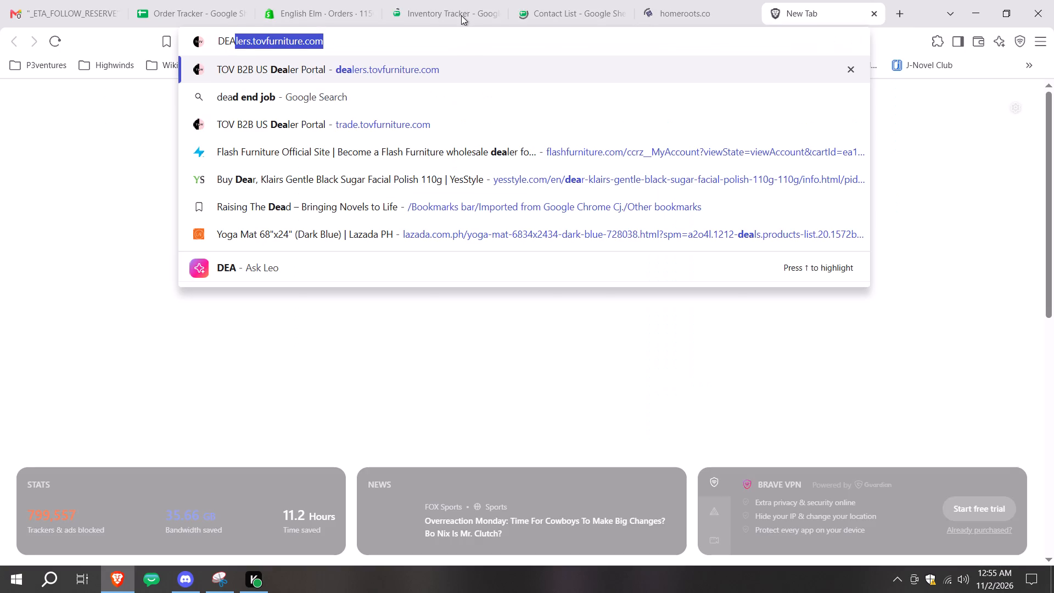
{"action": "left_click", "coordinate": [471, 63]}
{"action": "left_click", "coordinate": [668, 0]}
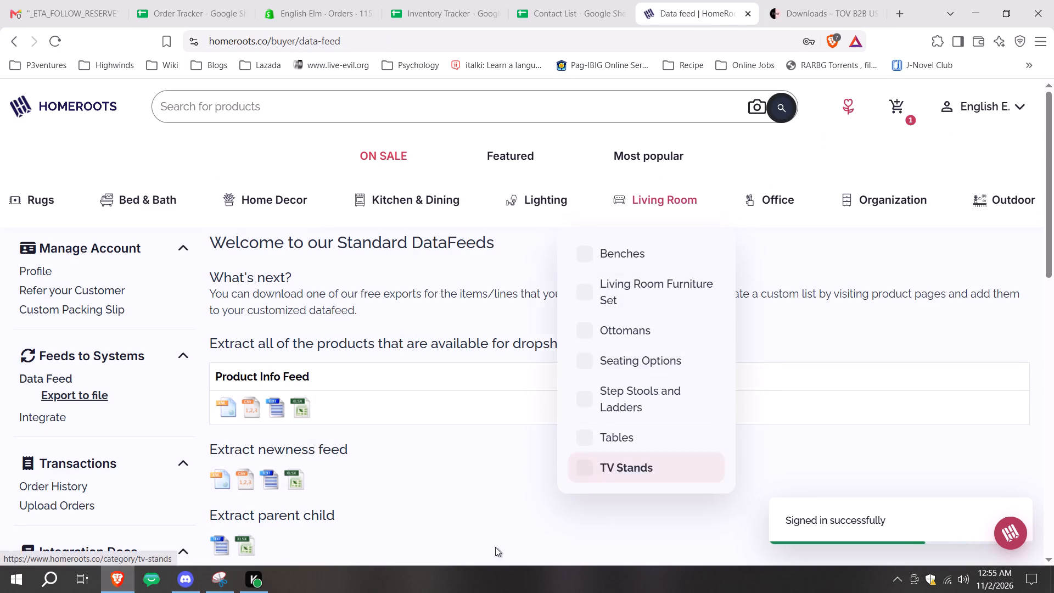
Switch from the HomeRoots data feed page to the Vendors sheet of the Contact List spreadsheet.
{"action": "left_click", "coordinate": [584, 405]}
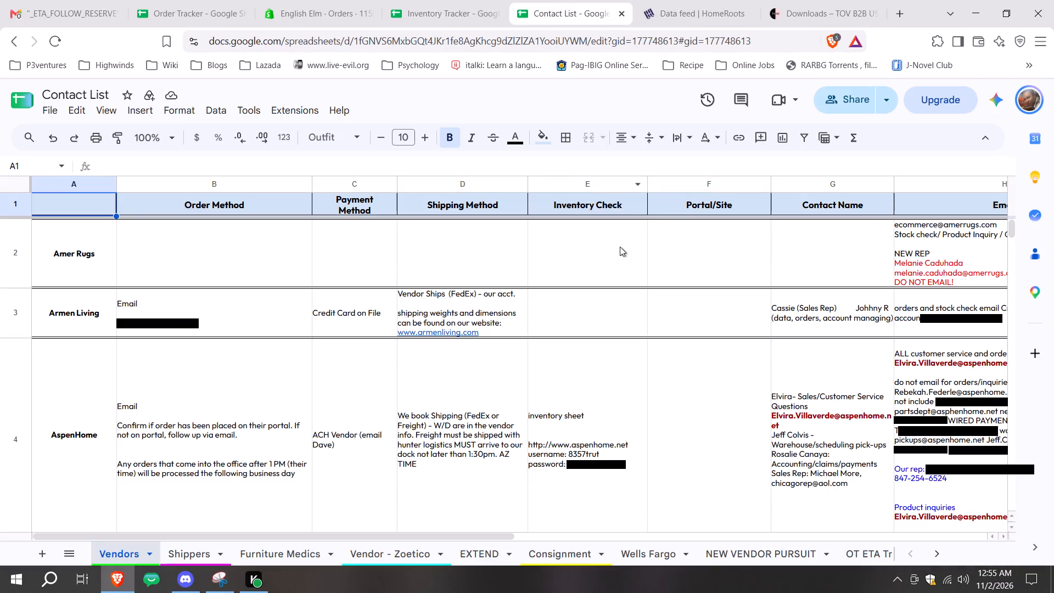
Find Modway Furniture in the Contact List's Vendors sheet and open the Dropbox link in its Inventory Check cell.
{"action": "left_click", "coordinate": [686, 213]}
{"action": "left_click", "coordinate": [700, 278]}
{"action": "key", "text": "ctrl+f"}
{"action": "type", "text": "MOD"}
{"action": "type", "text": "WAT"}
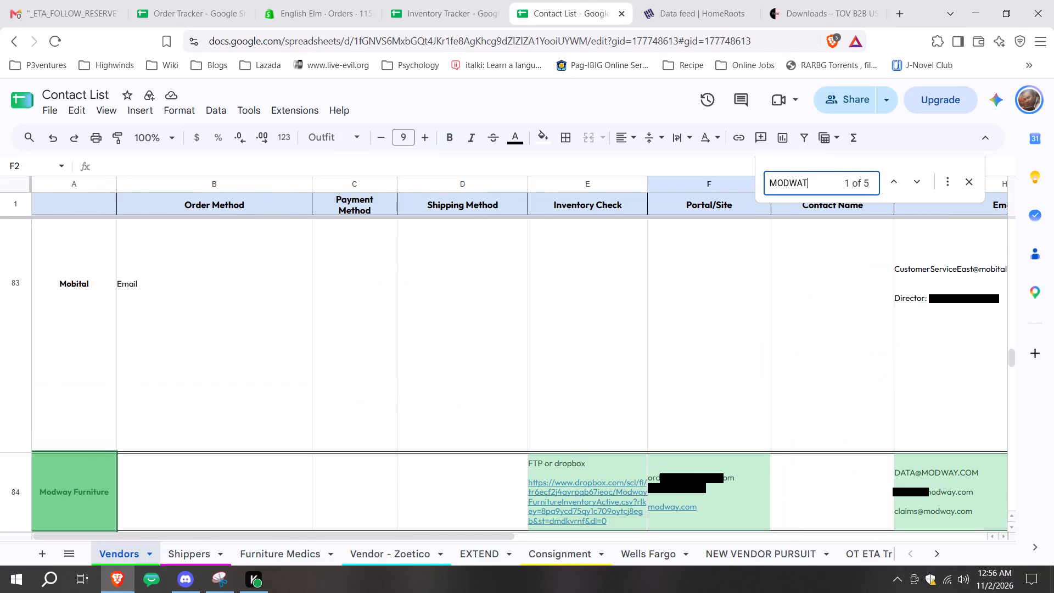
{"action": "left_click", "coordinate": [620, 505]}
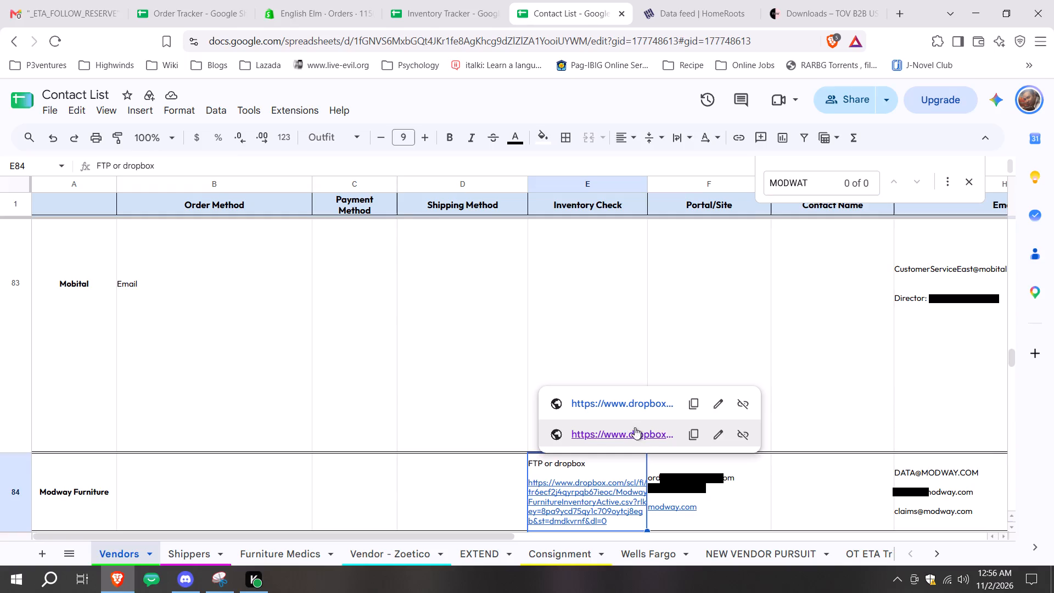
{"action": "left_click", "coordinate": [645, 439]}
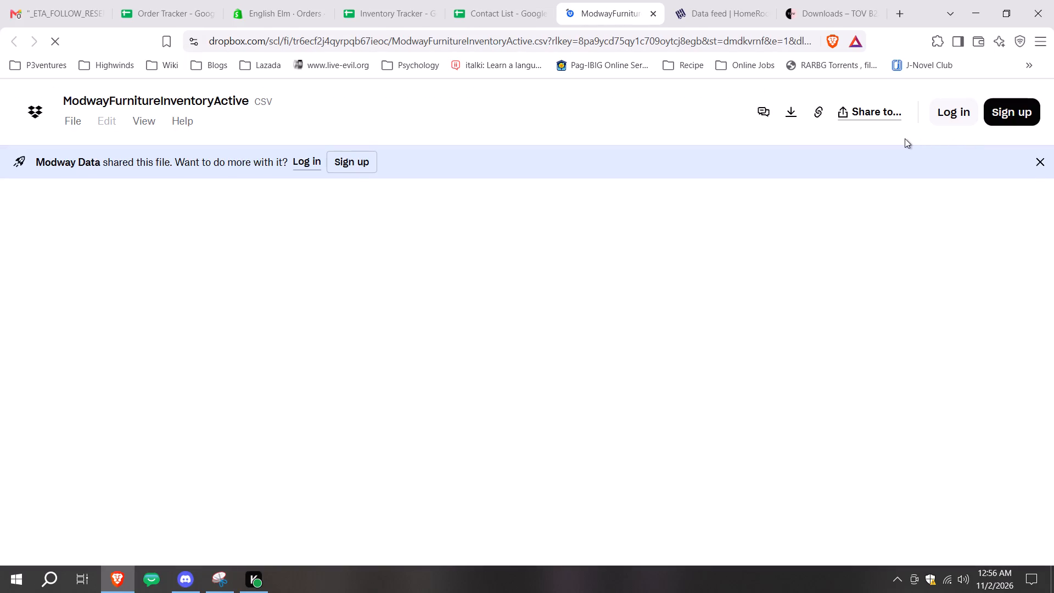
Download the ModwayFurnitureInventoryActive CSV without logging in, return to the Contact List and close the Dropbox page.
{"action": "left_click", "coordinate": [795, 115]}
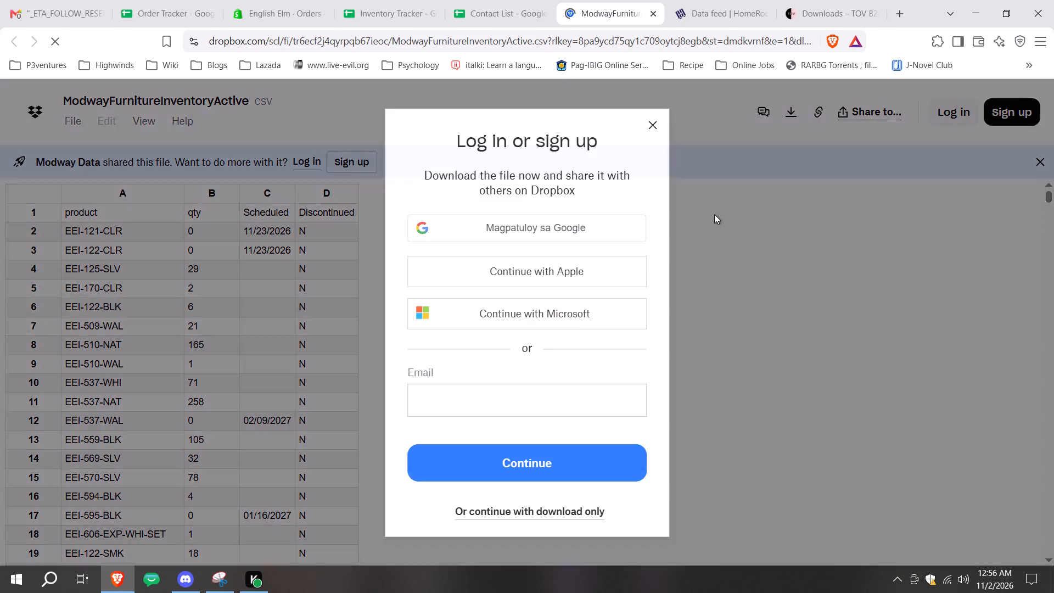
{"action": "left_click", "coordinate": [565, 523]}
{"action": "left_click", "coordinate": [566, 511]}
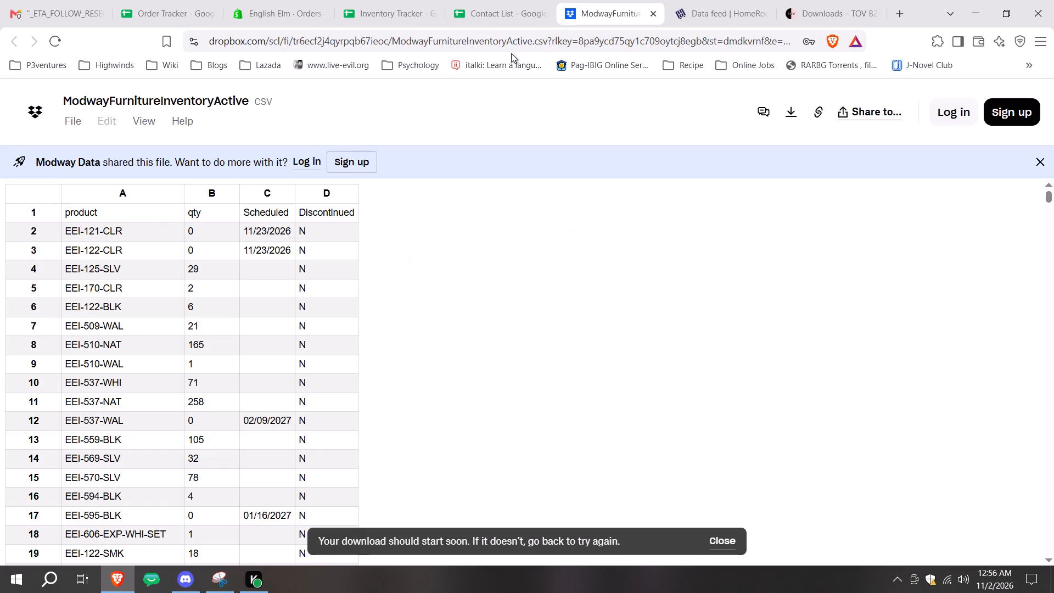
{"action": "left_click", "coordinate": [487, 0]}
{"action": "left_click", "coordinate": [411, 314]}
{"action": "left_click", "coordinate": [468, 0]}
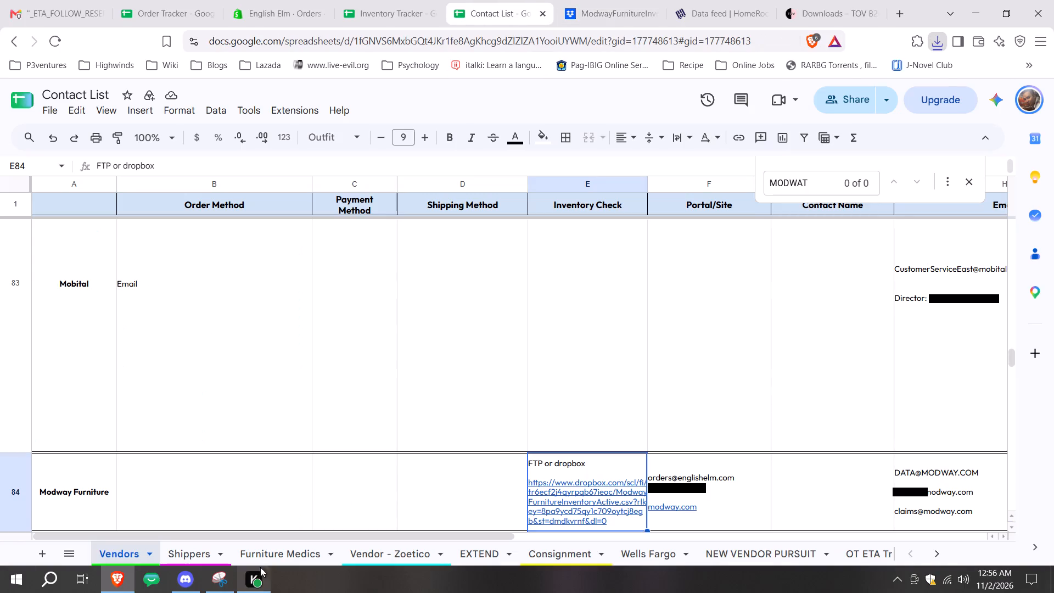
{"action": "left_click", "coordinate": [658, 15]}
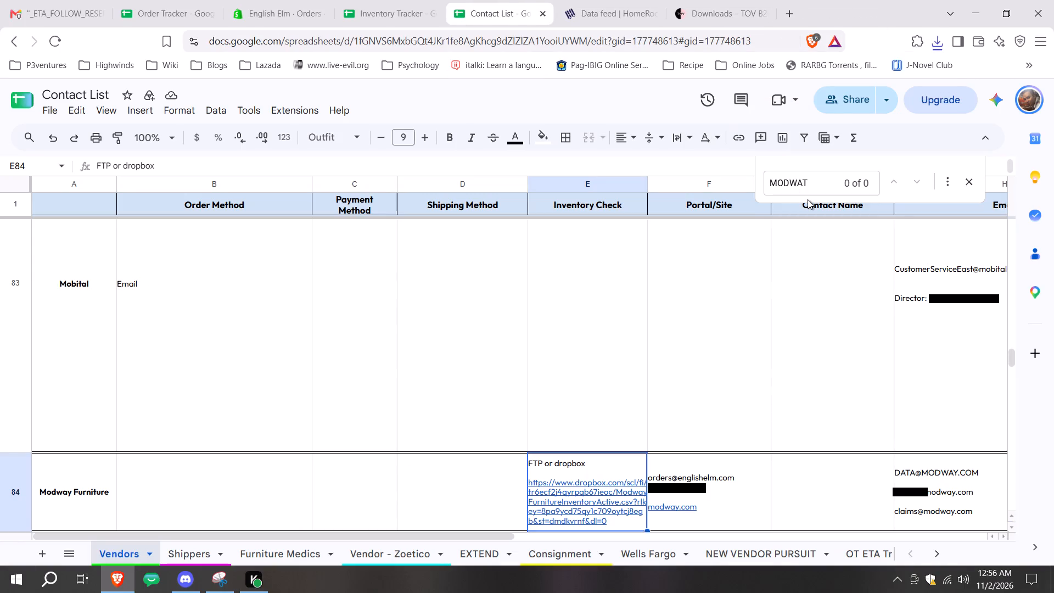
Search the Contact List for HIEND, copy the Airtable link from HiEnd Accents' Inventory Check cell and open it in a new page.
{"action": "left_click_drag", "start_coordinate": [816, 178], "coordinate": [657, 175]}
{"action": "type", "text": "HIEND"}
{"action": "double_click", "coordinate": [619, 262]}
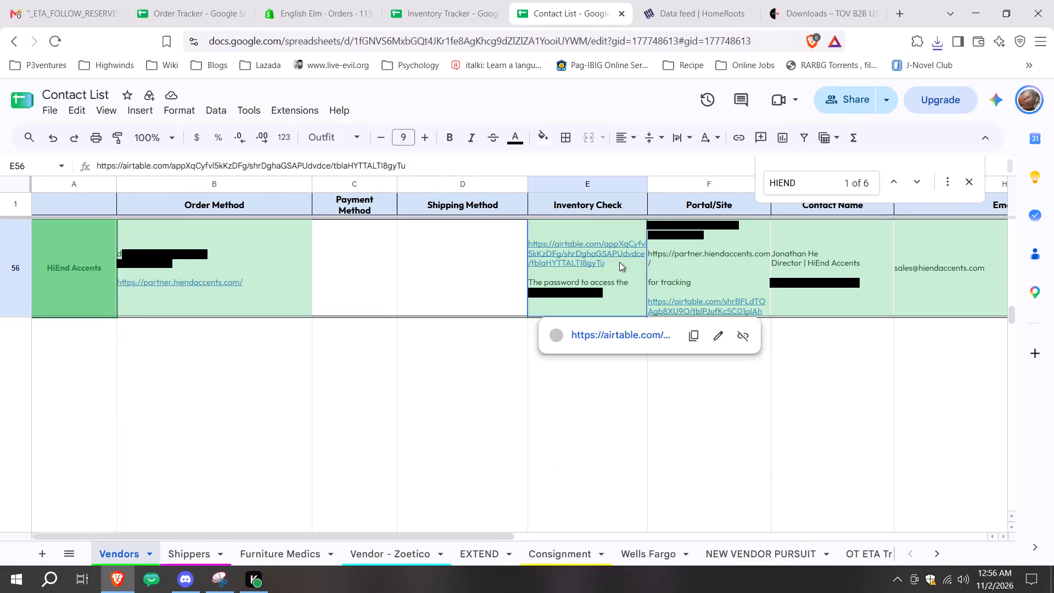
{"action": "left_click", "coordinate": [804, 230]}
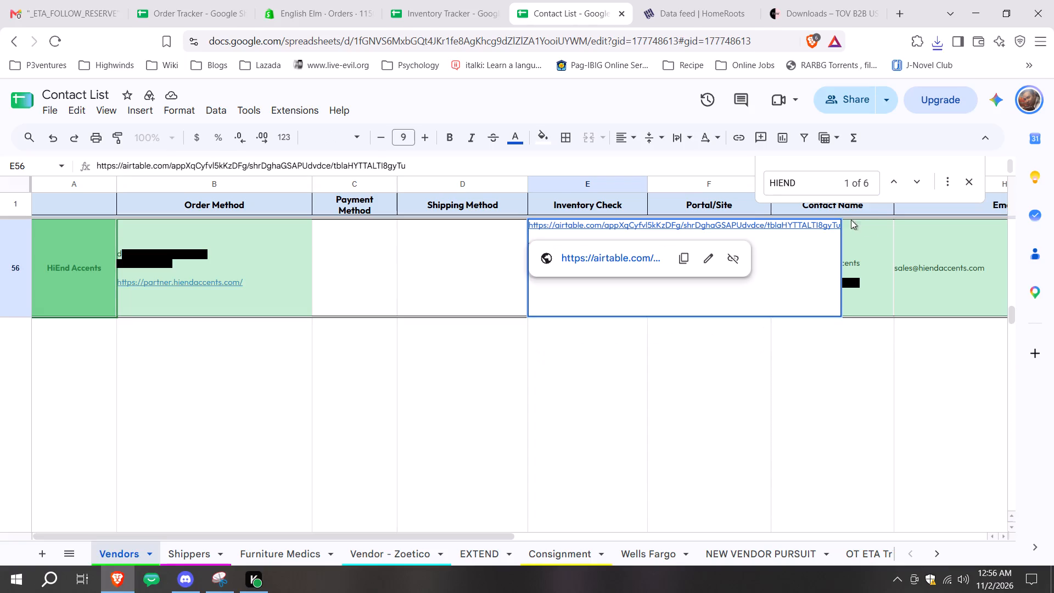
{"action": "left_click", "coordinate": [836, 220]}
{"action": "key", "text": "shift+End"}
{"action": "key", "text": "ctrl+c"}
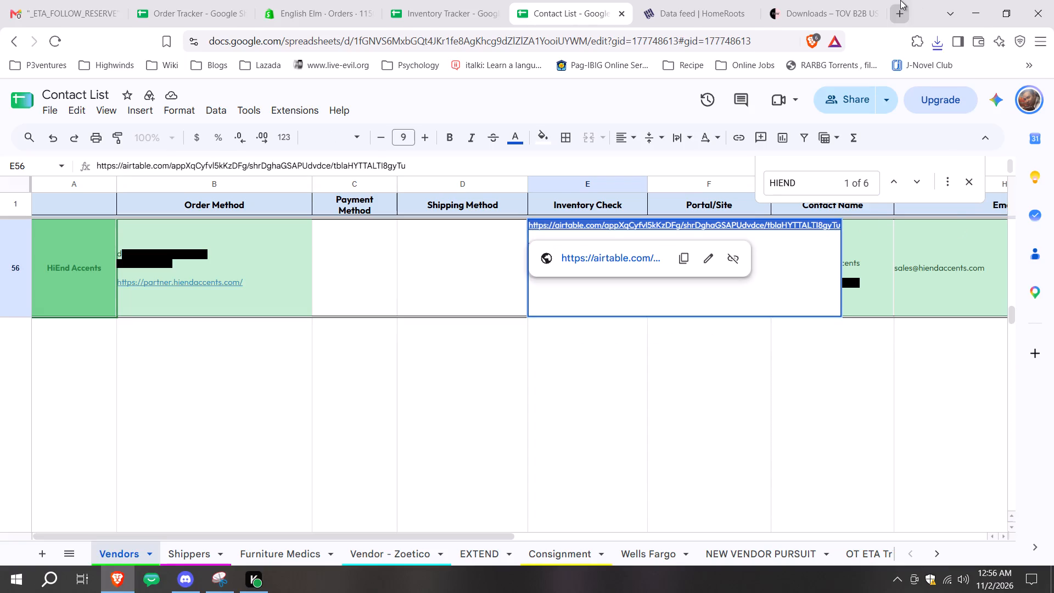
{"action": "left_click", "coordinate": [898, 0]}
{"action": "key", "text": "ctrl+v"}
{"action": "key", "text": "Return"}
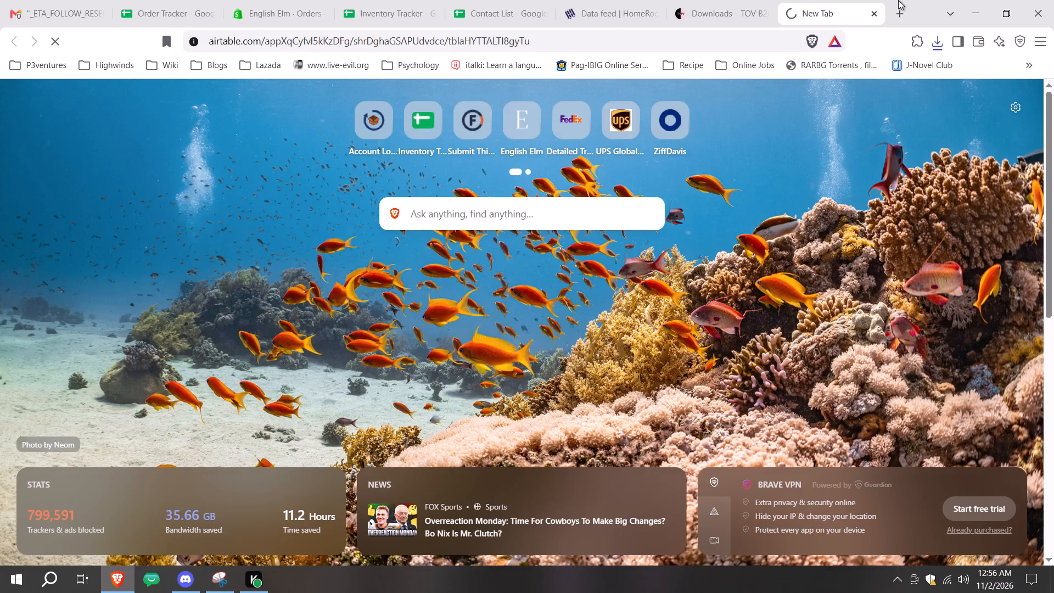
Close the HomeRoots data feed page.
{"action": "left_click", "coordinate": [661, 0]}
{"action": "left_click", "coordinate": [649, 10]}
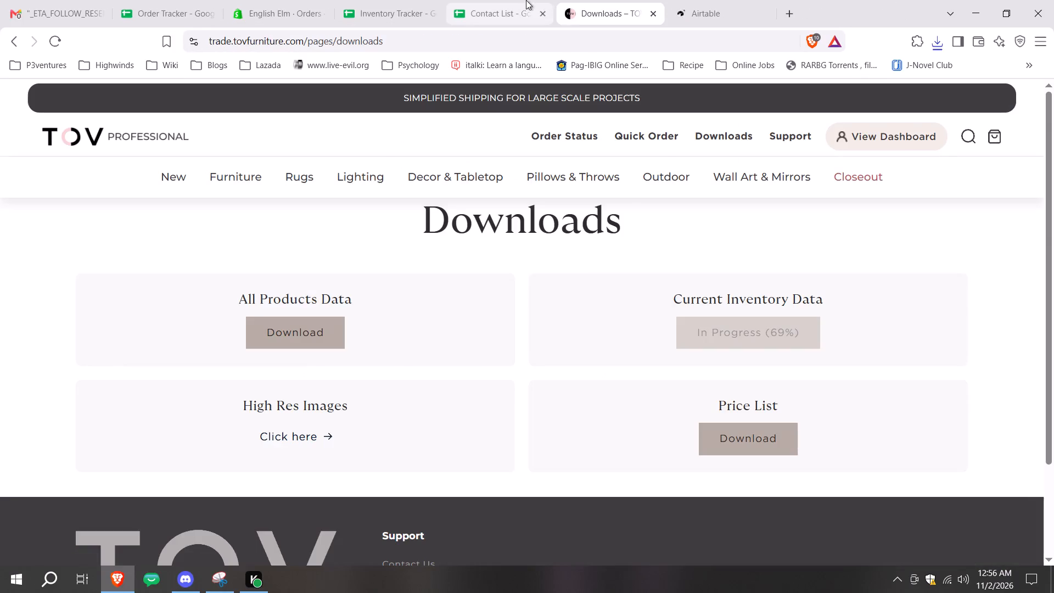
Copy the access password from HiEnd Accents' Inventory Check cell and submit it to unlock the Airtable page.
{"action": "left_click", "coordinate": [526, 0]}
{"action": "left_click_drag", "start_coordinate": [717, 247], "coordinate": [660, 253]}
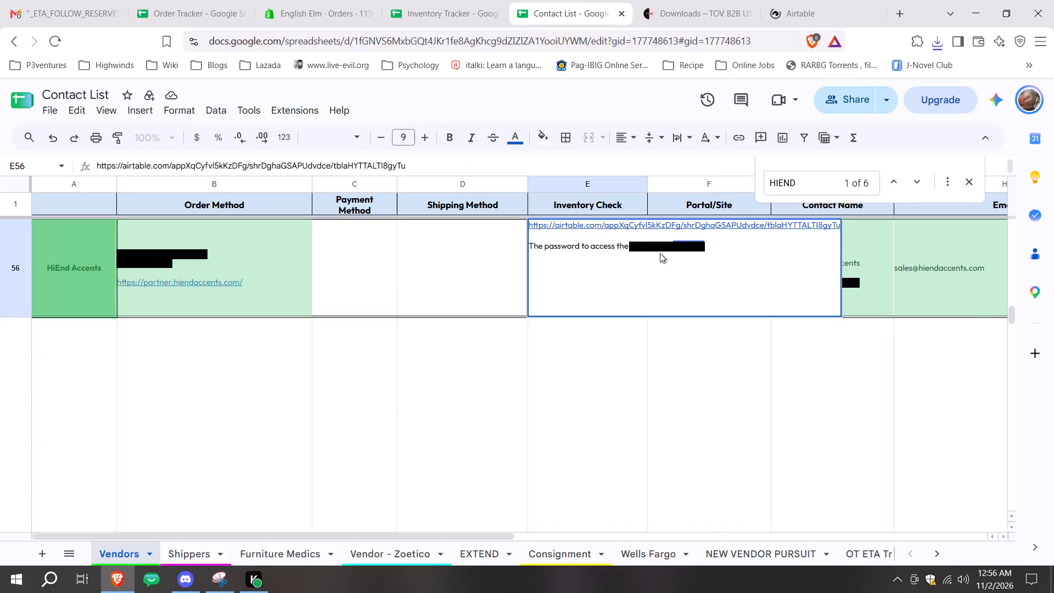
{"action": "left_click_drag", "start_coordinate": [660, 253], "coordinate": [665, 255]}
{"action": "key", "text": "ctrl+c"}
{"action": "left_click", "coordinate": [644, 362]}
{"action": "left_click", "coordinate": [860, 0]}
{"action": "key", "text": "ctrl+v"}
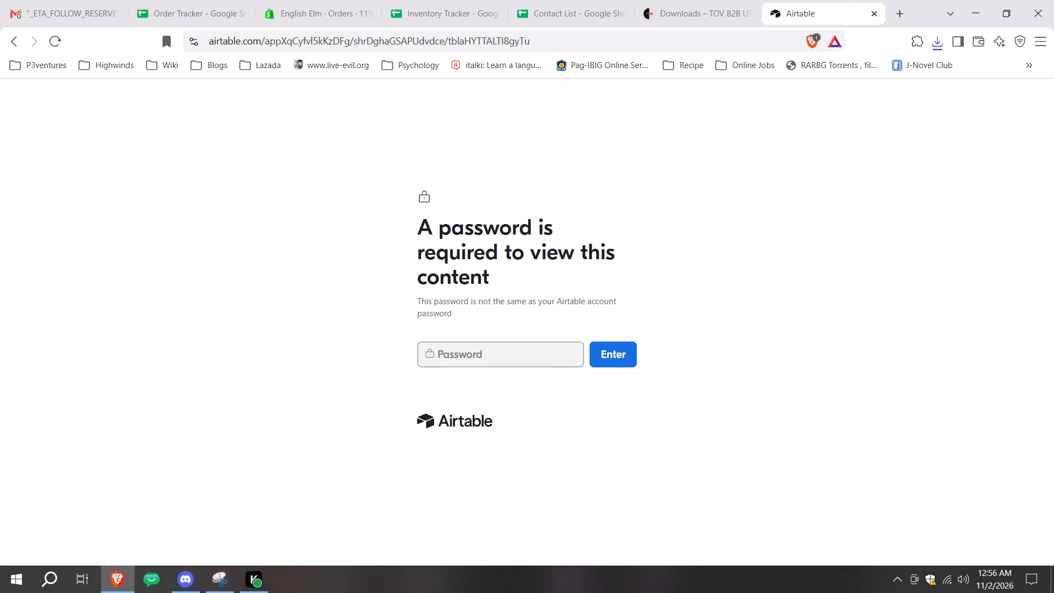
{"action": "left_click", "coordinate": [613, 362]}
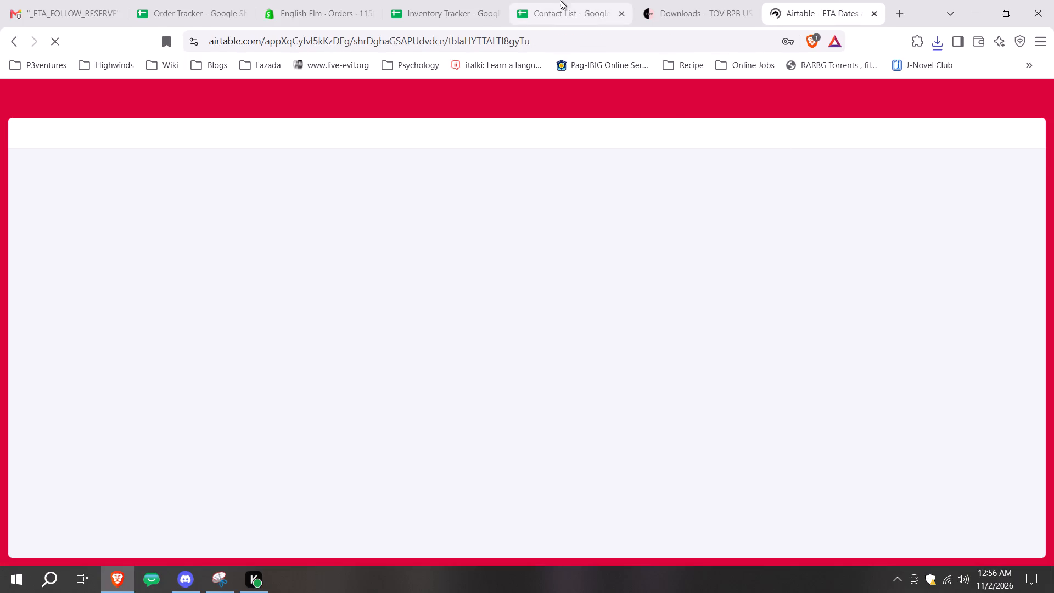
Close the Contact List spreadsheet.
{"action": "left_click", "coordinate": [560, 0]}
{"action": "left_click", "coordinate": [616, 19]}
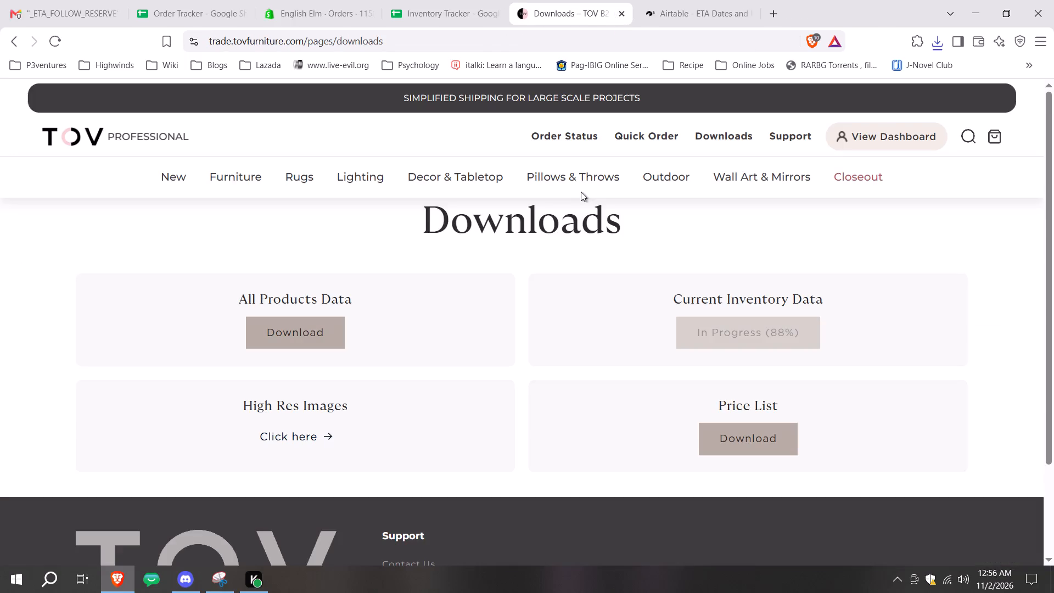
Switch to the Inventory Tracker spreadsheet and look through its sheets for the HiEnd stock sheet.
{"action": "left_click", "coordinate": [423, 0]}
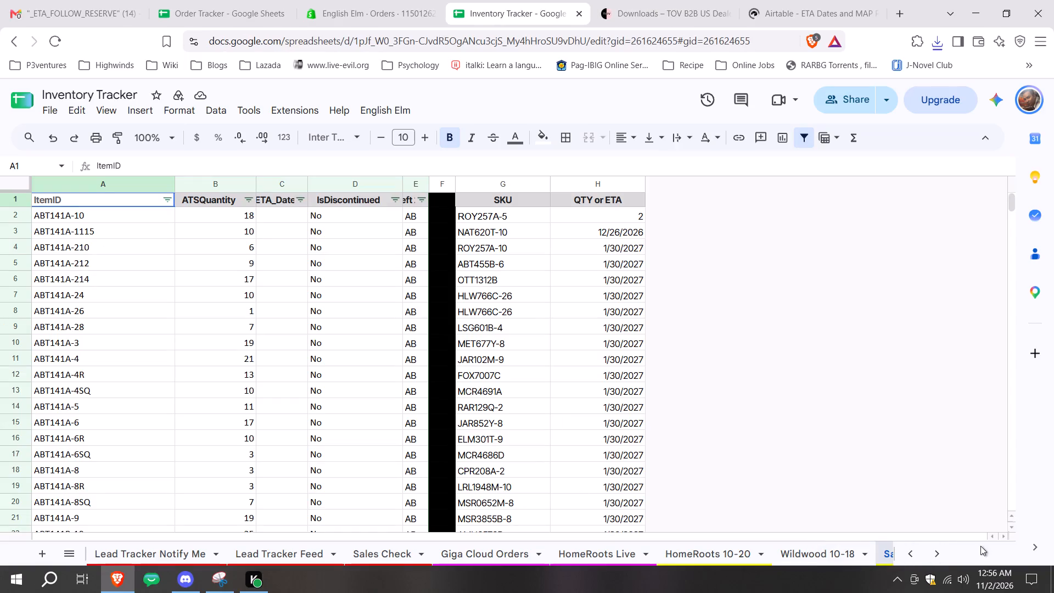
{"action": "triple_click", "coordinate": [943, 557]}
{"action": "left_click", "coordinate": [943, 557]}
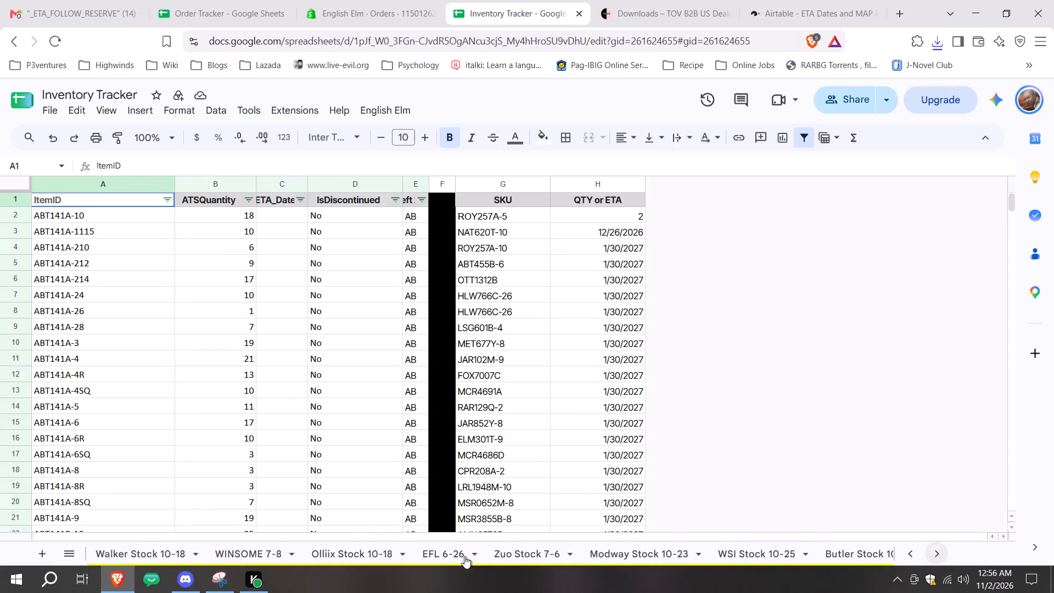
{"action": "left_click", "coordinate": [895, 549]}
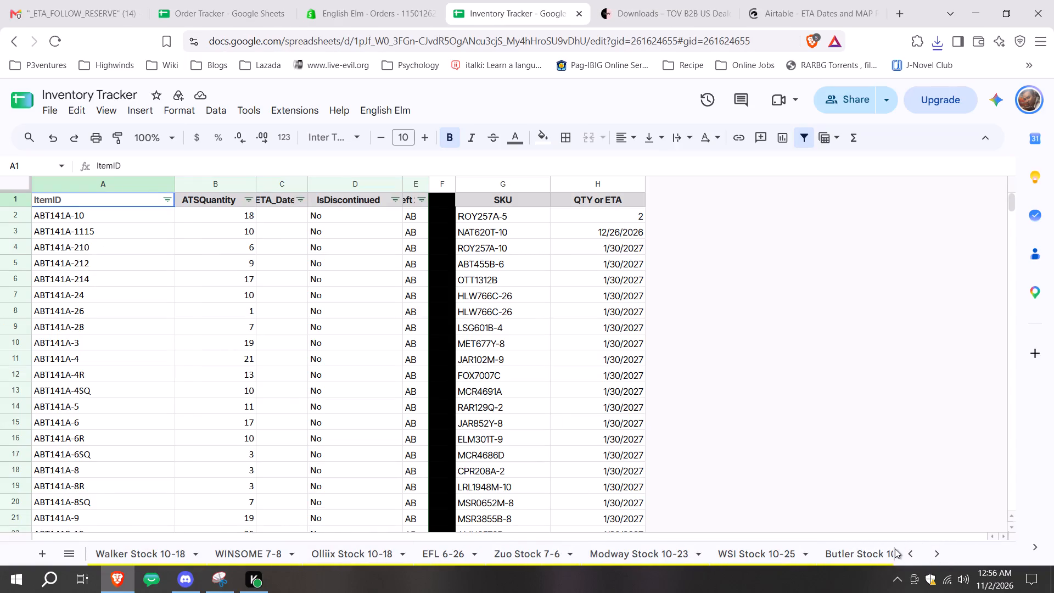
{"action": "left_click", "coordinate": [900, 552]}
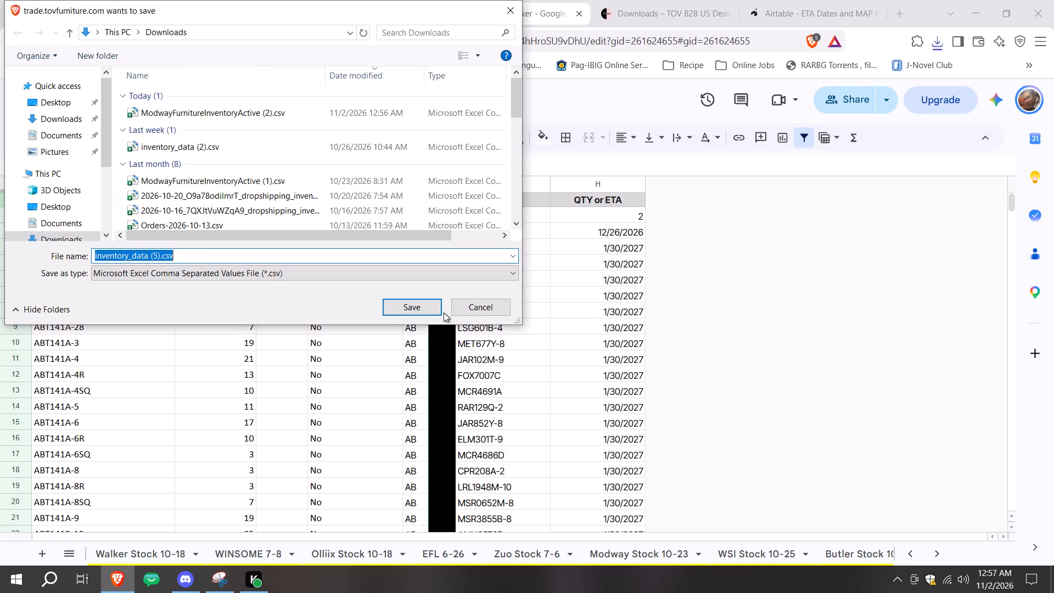
Save the TOV current inventory download as inventory_data (5).csv in the Downloads folder.
{"action": "left_click", "coordinate": [416, 304]}
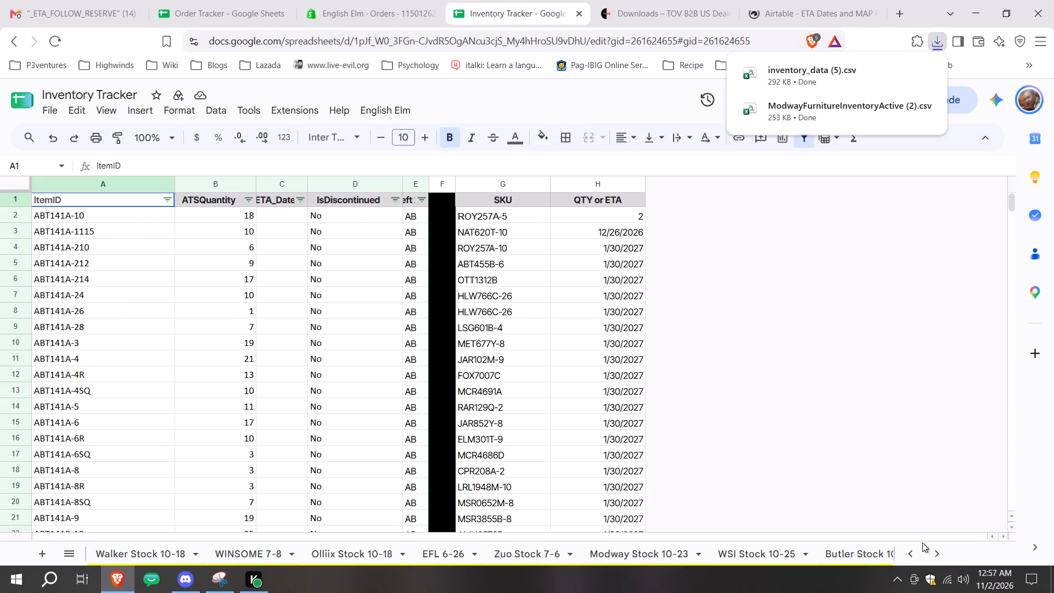
Open the HiEnd 10-19 sheet in the Inventory Tracker.
{"action": "left_click", "coordinate": [909, 552]}
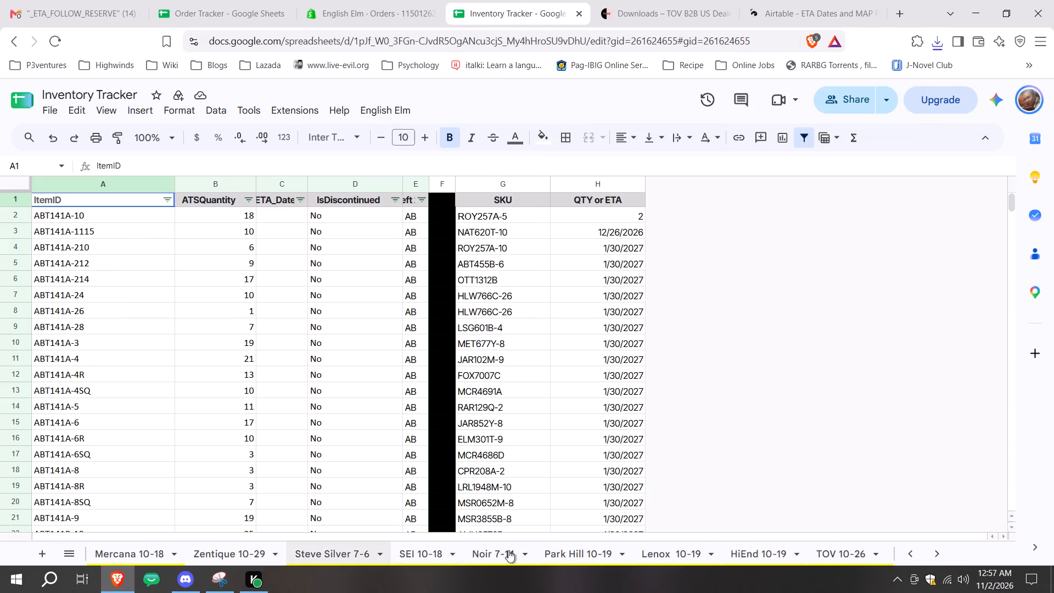
{"action": "left_click", "coordinate": [757, 557]}
Hide the ItemName, MSRP / MAP Price and Closeout fields in HiEnd's Airtable inventory table.
{"action": "left_click", "coordinate": [784, 0]}
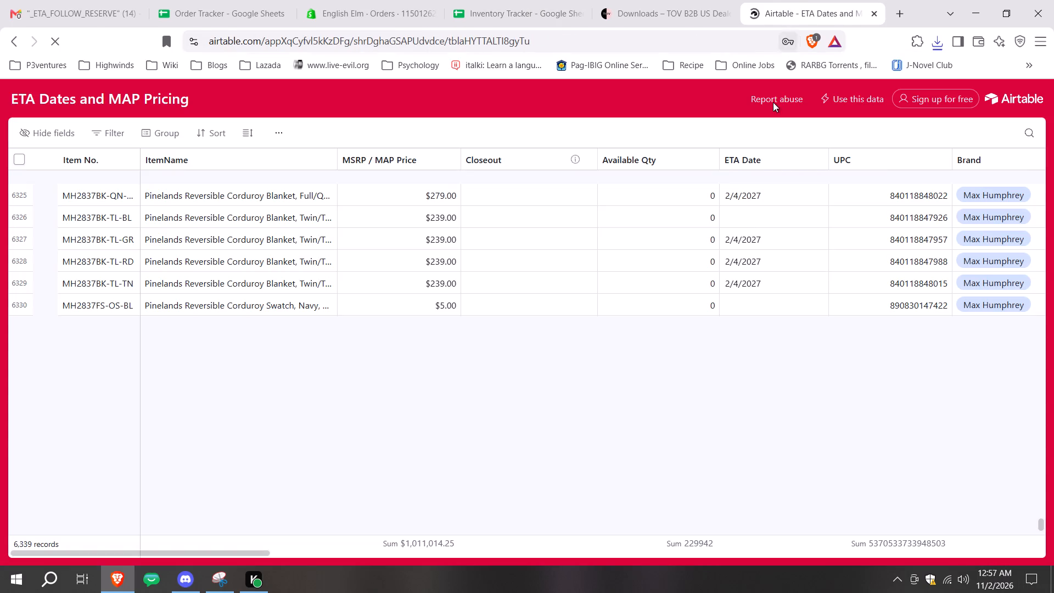
{"action": "scroll", "coordinate": [671, 272], "scroll_direction": "up", "scroll_amount": 11}
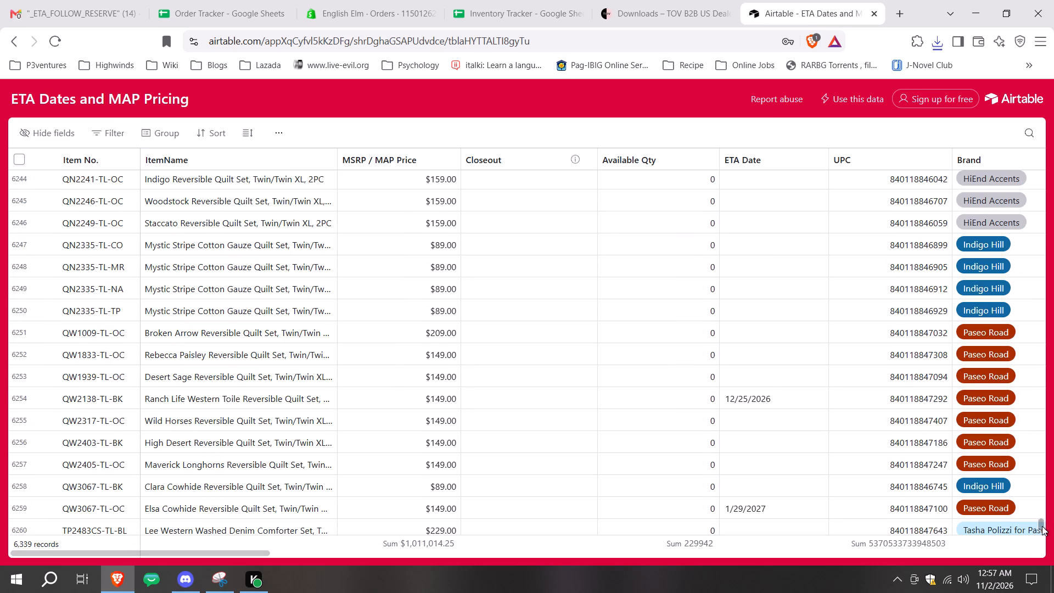
{"action": "left_click_drag", "start_coordinate": [1042, 526], "coordinate": [1028, 89]}
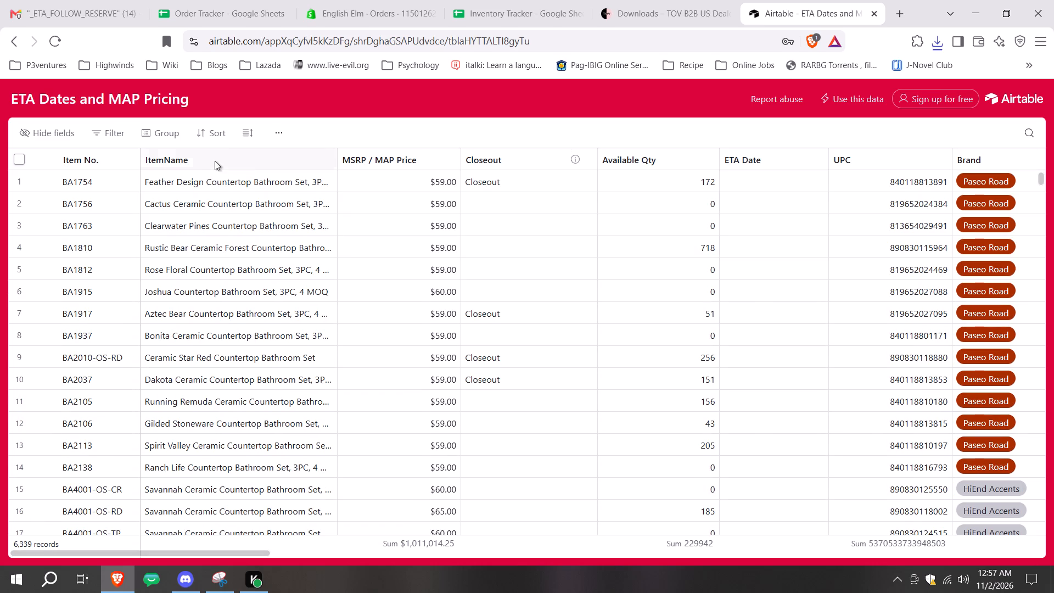
{"action": "left_click", "coordinate": [84, 183]}
{"action": "left_click", "coordinate": [79, 222]}
{"action": "left_click", "coordinate": [242, 161]}
{"action": "right_click", "coordinate": [242, 161]}
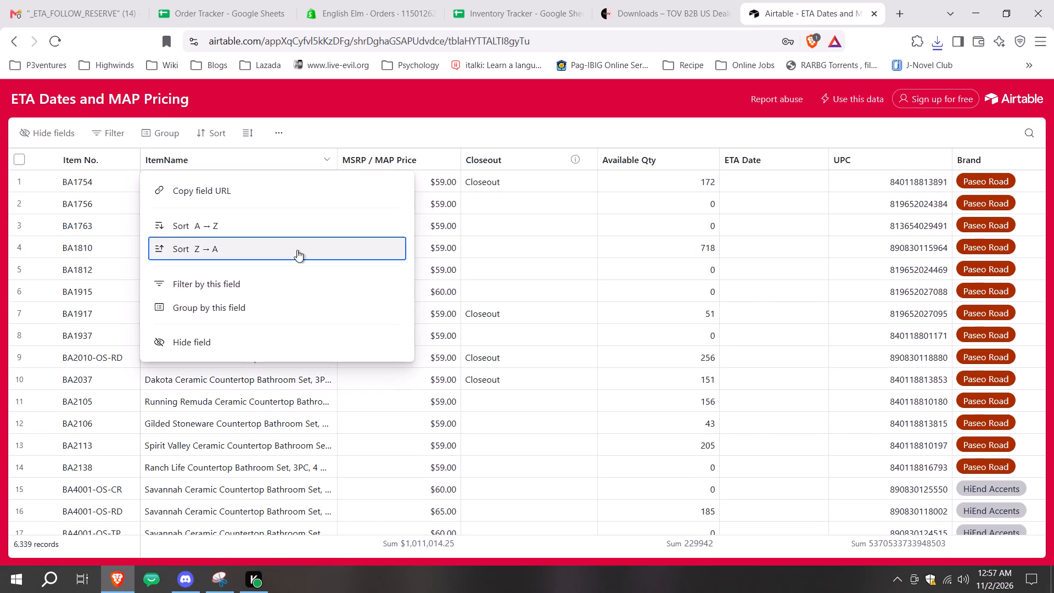
{"action": "left_click", "coordinate": [254, 335]}
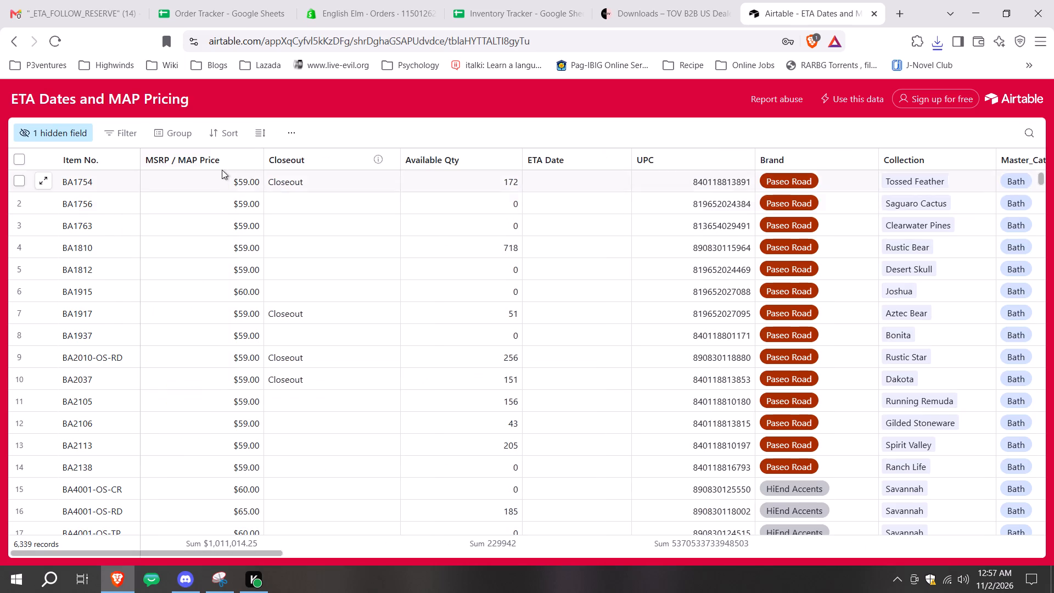
{"action": "left_click", "coordinate": [201, 158]}
{"action": "right_click", "coordinate": [201, 158]}
{"action": "left_click", "coordinate": [232, 344]}
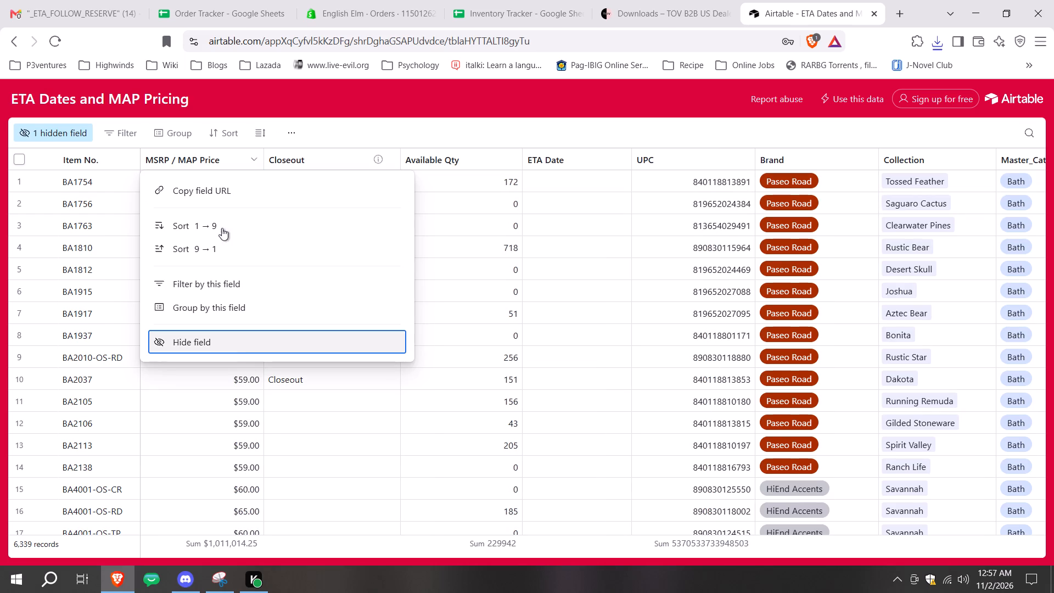
{"action": "left_click", "coordinate": [204, 154]}
{"action": "right_click", "coordinate": [204, 154]}
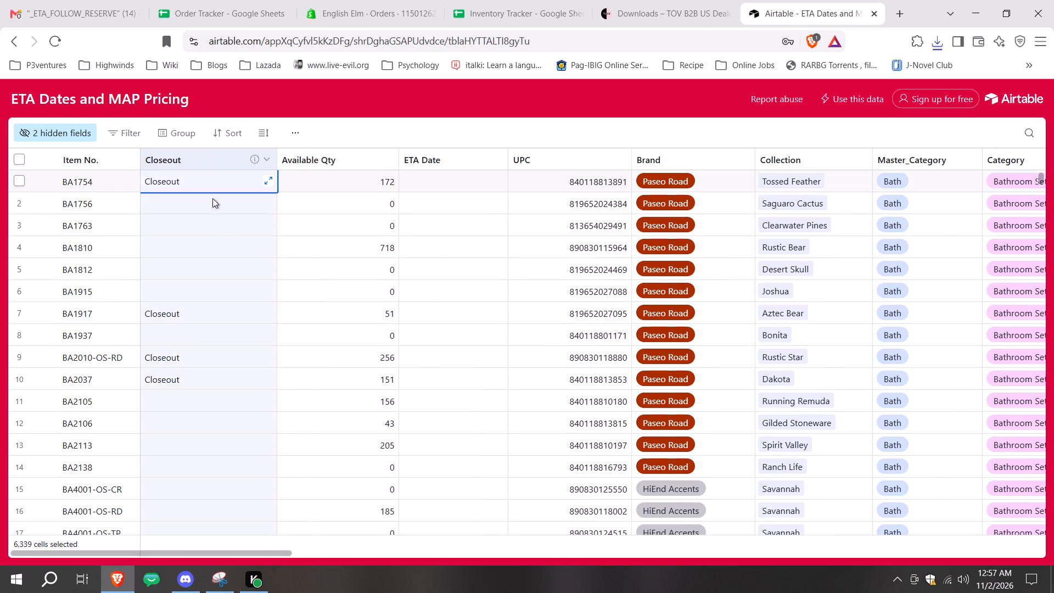
{"action": "left_click", "coordinate": [232, 351]}
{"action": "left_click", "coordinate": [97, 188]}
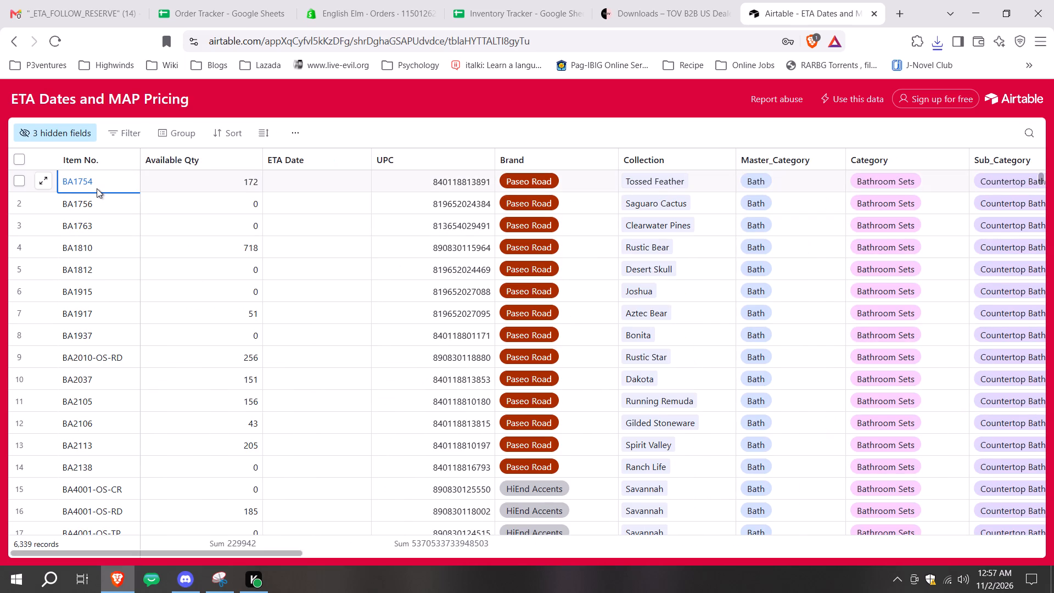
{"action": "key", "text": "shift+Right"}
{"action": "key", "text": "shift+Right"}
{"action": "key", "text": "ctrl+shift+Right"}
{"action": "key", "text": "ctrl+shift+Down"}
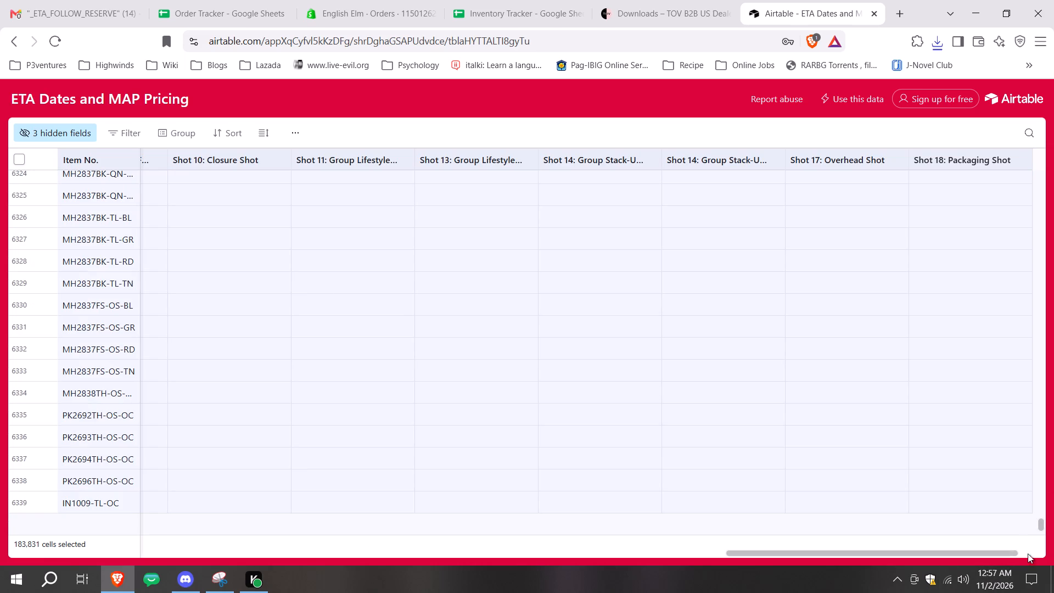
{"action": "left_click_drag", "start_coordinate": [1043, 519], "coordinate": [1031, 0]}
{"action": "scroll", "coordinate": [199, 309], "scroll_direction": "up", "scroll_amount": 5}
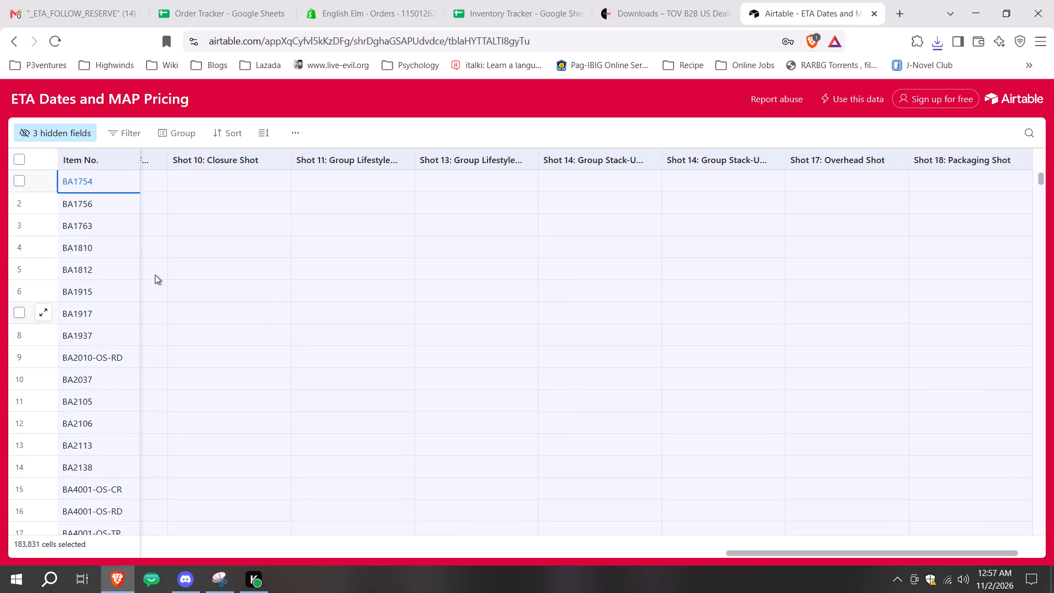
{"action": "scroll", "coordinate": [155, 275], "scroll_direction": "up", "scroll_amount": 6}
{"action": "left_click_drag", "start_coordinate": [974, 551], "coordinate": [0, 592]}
Copy the Item No., Available Qty and ETA Date values of all records in the HiEnd Airtable table.
{"action": "left_click", "coordinate": [130, 187]}
{"action": "key", "text": "shift+Right"}
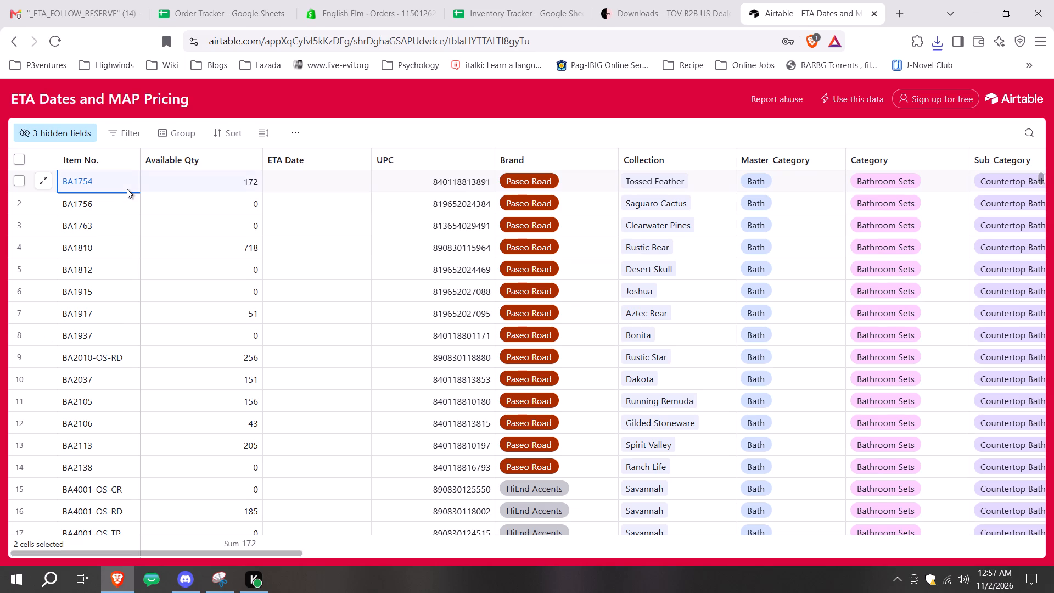
{"action": "key", "text": "shift+Right"}
{"action": "key", "text": "ctrl+shift+Down"}
{"action": "key", "text": "ctrl+c"}
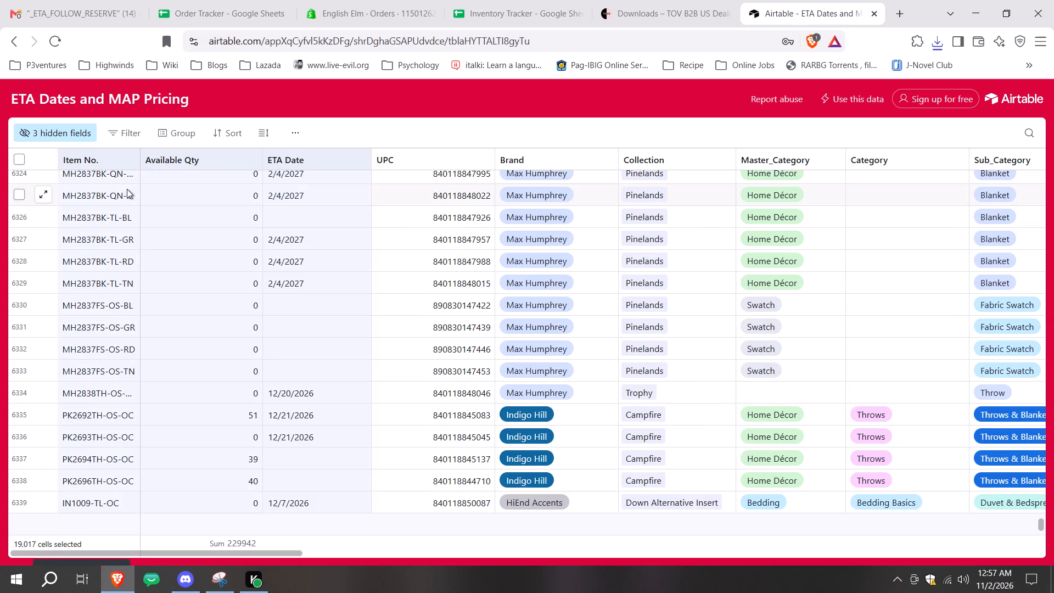
Clear the old stock data in columns A to C, from row 2 down, in the Inventory Tracker's HiEnd sheet.
{"action": "left_click", "coordinate": [537, 0]}
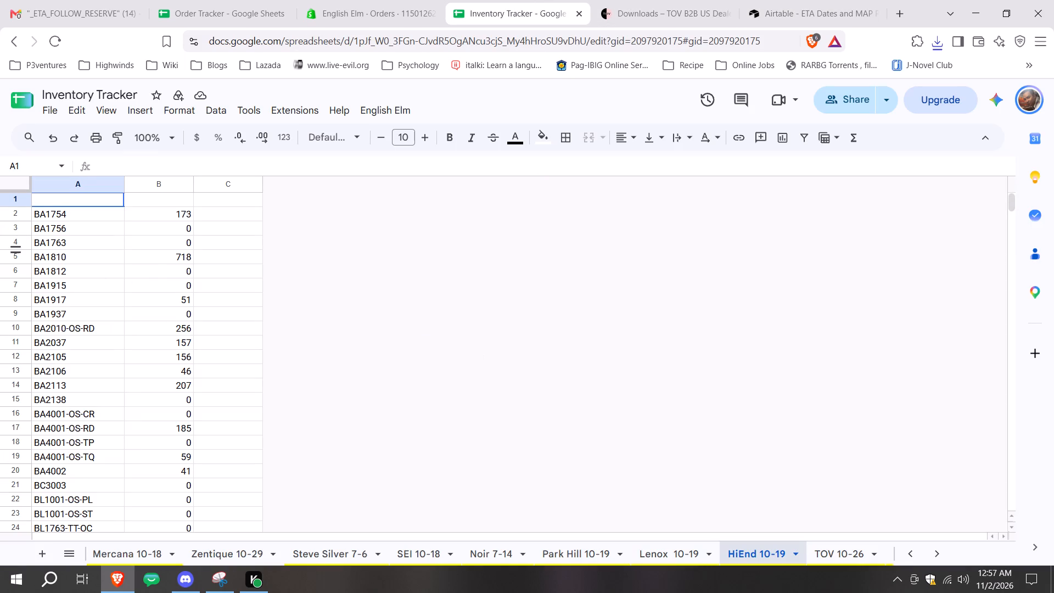
{"action": "left_click", "coordinate": [42, 218]}
{"action": "key", "text": "shift+Right"}
{"action": "key", "text": "shift+Right"}
{"action": "key", "text": "ctrl+shift+Down"}
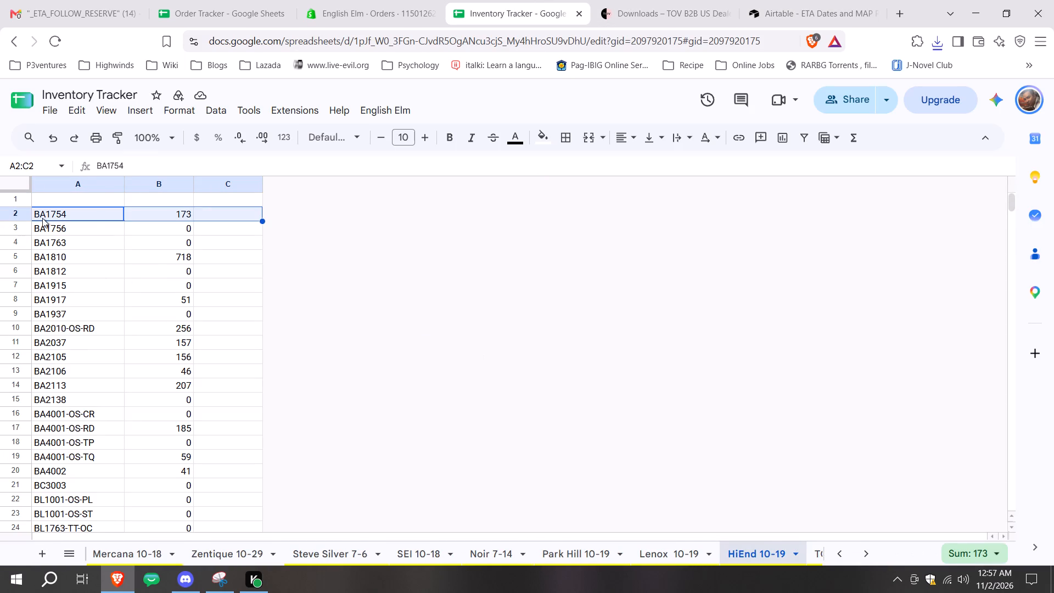
{"action": "key", "text": "Delete"}
Paste the copied HiEnd inventory data into the HiEnd sheet starting at cell A2.
{"action": "scroll", "coordinate": [44, 221], "scroll_direction": "down", "scroll_amount": 6}
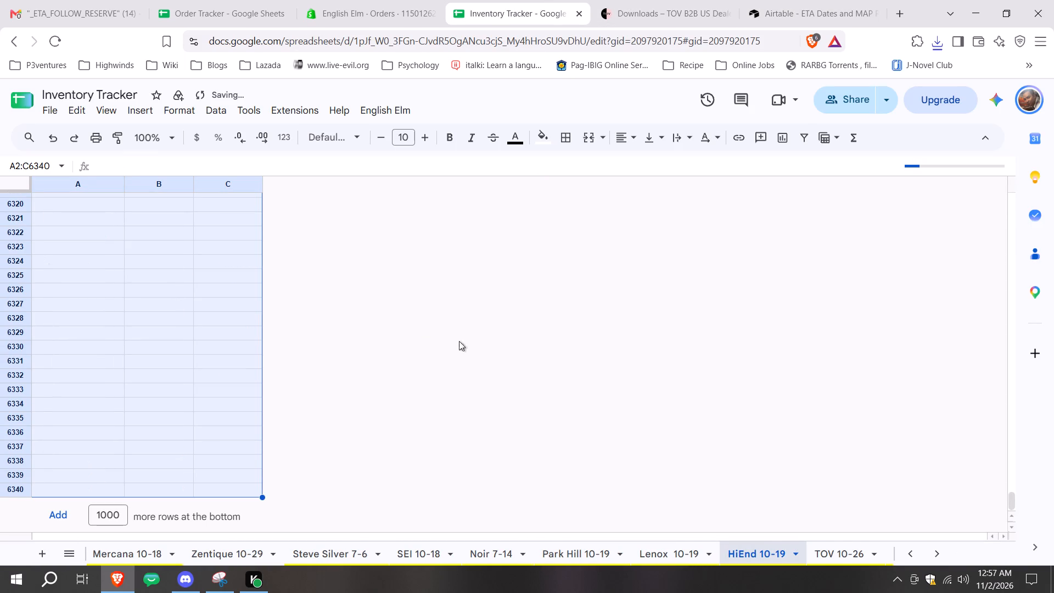
{"action": "left_click_drag", "start_coordinate": [1010, 501], "coordinate": [937, 194]}
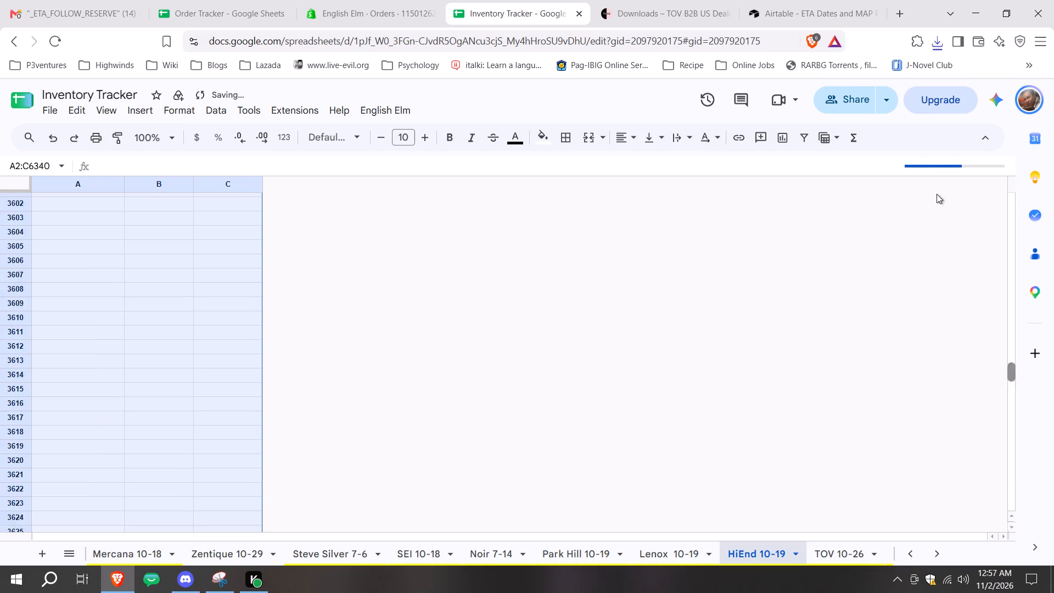
{"action": "left_click_drag", "start_coordinate": [937, 194], "coordinate": [937, 113]}
{"action": "left_click", "coordinate": [113, 220]}
{"action": "key", "text": "ctrl+v"}
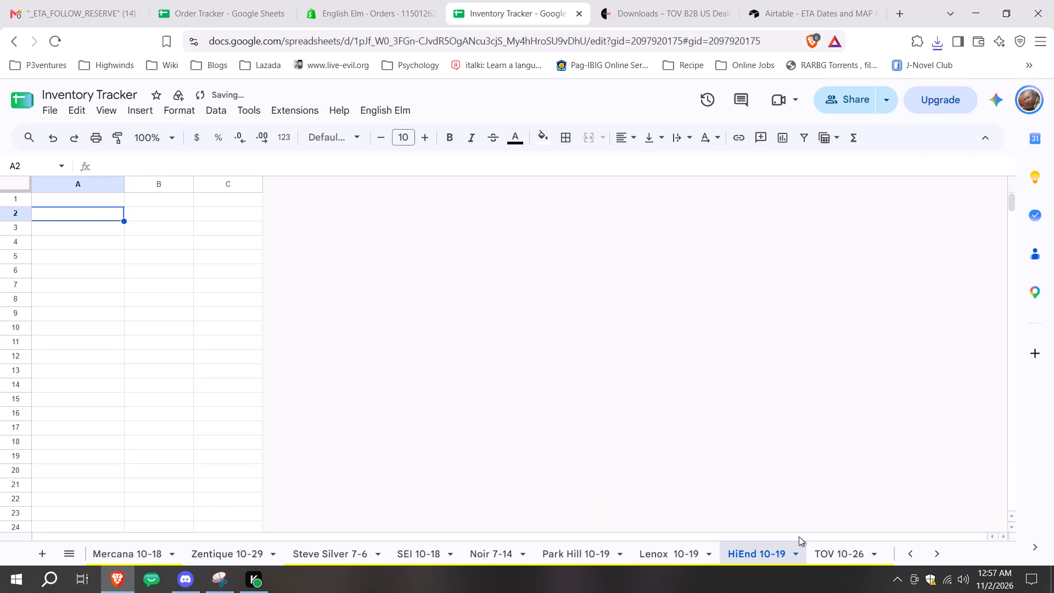
Rename the HiEnd sheet as HiEnd 11-2.
{"action": "double_click", "coordinate": [760, 557]}
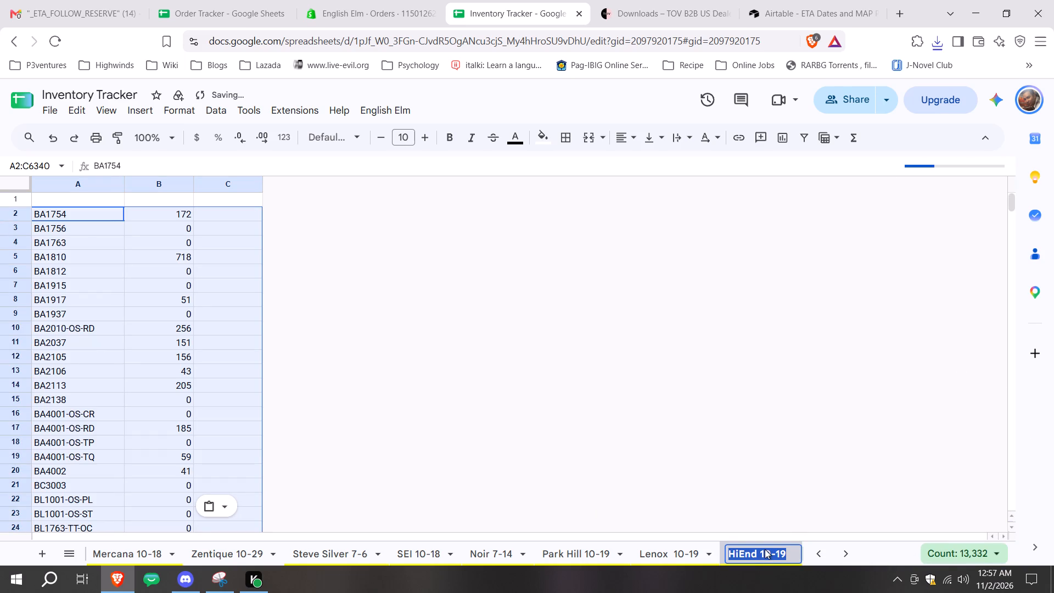
{"action": "key", "text": "Right"}
{"action": "key", "text": "Right"}
{"action": "key", "text": "BackSpace"}
{"action": "key", "text": "BackSpace"}
{"action": "key", "text": "BackSpace"}
{"action": "key", "text": "BackSpace"}
{"action": "type", "text": "1-2"}
{"action": "key", "text": "Return"}
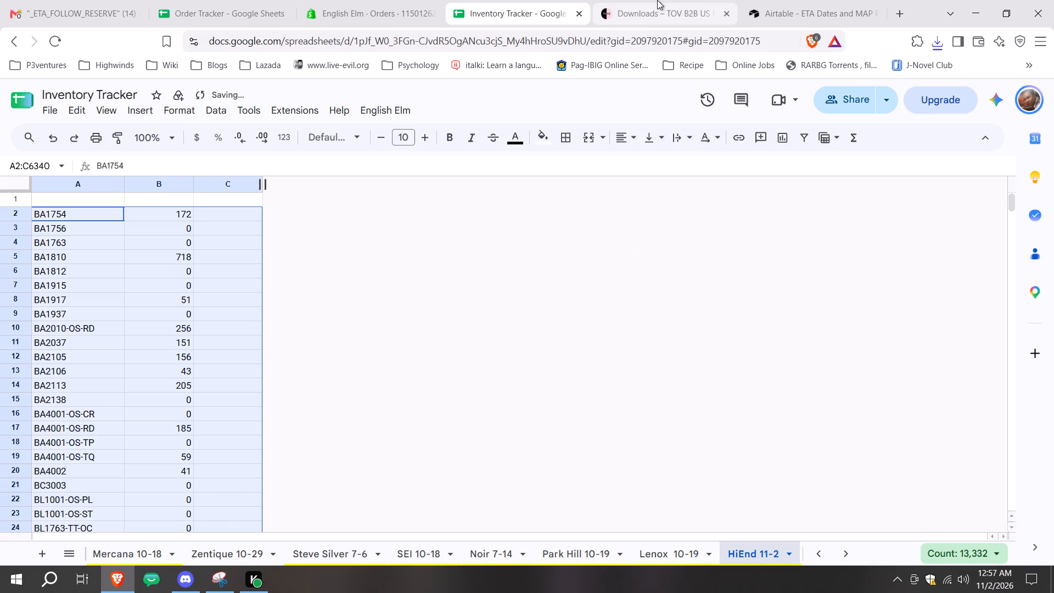
Close the TOV downloads page and the HiEnd Airtable page.
{"action": "left_click", "coordinate": [657, 0]}
{"action": "left_click", "coordinate": [726, 12]}
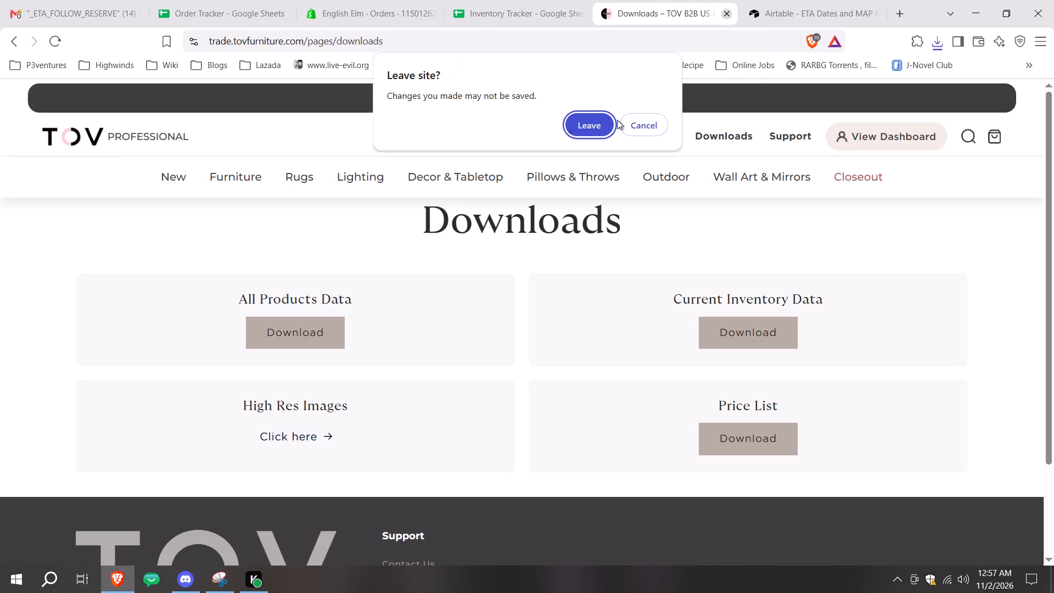
{"action": "left_click", "coordinate": [595, 135]}
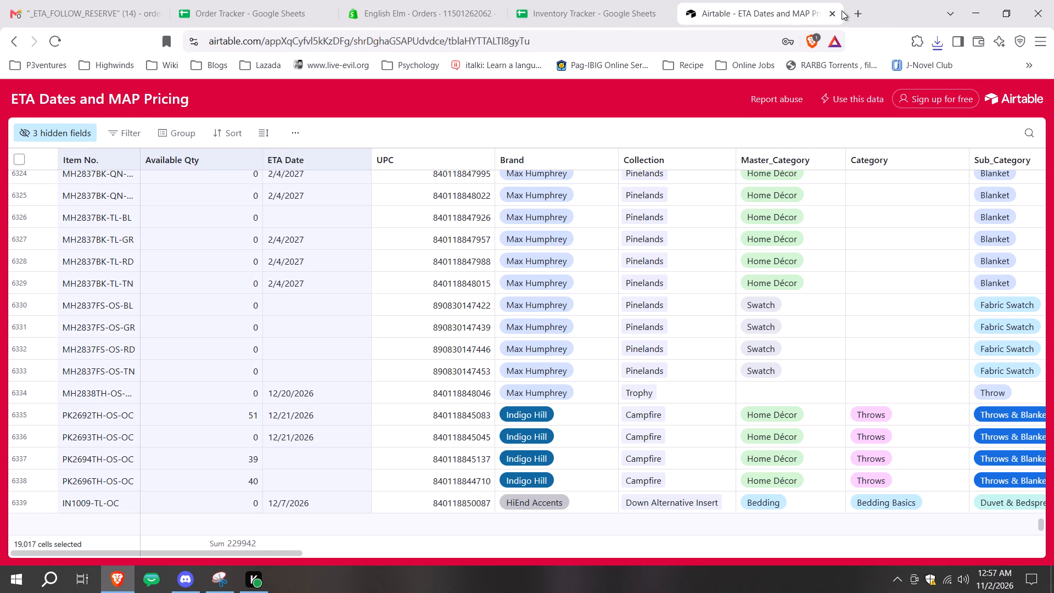
{"action": "left_click", "coordinate": [833, 12]}
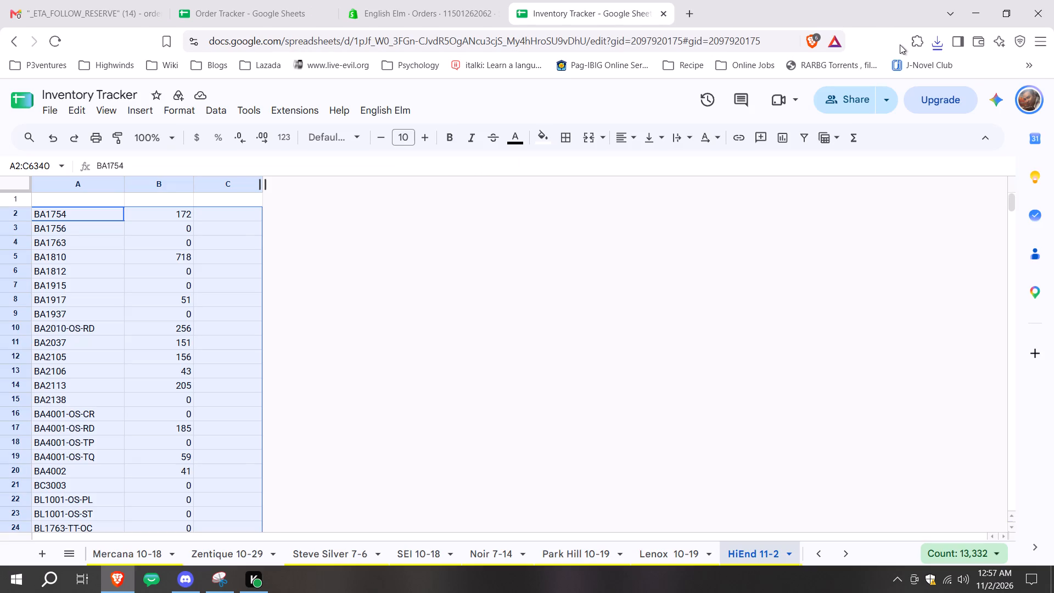
Open the downloaded TOV file inventory_data (5).csv in Excel.
{"action": "left_click", "coordinate": [938, 52]}
{"action": "left_click", "coordinate": [939, 41]}
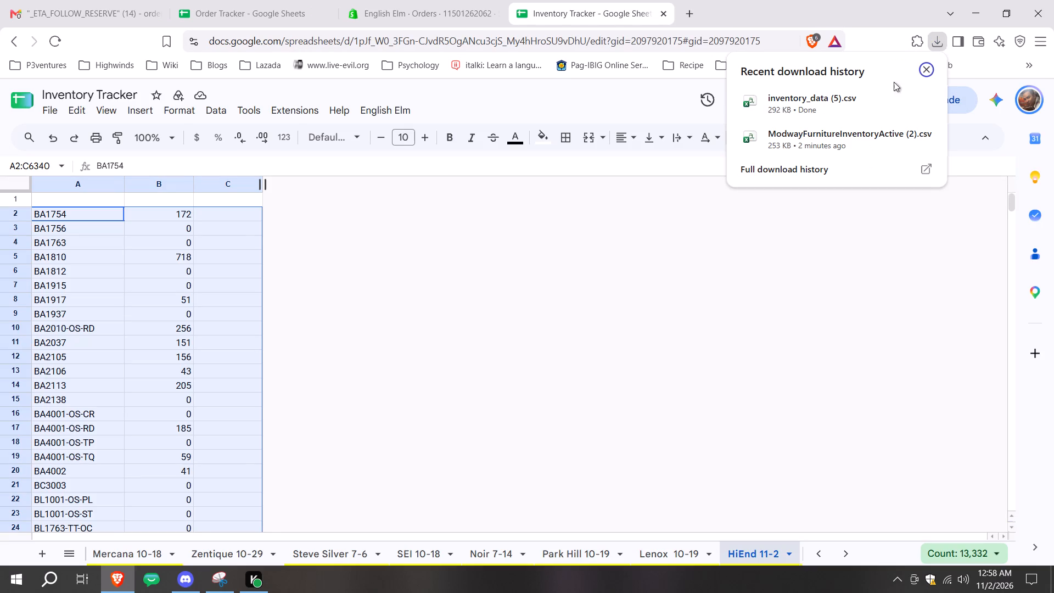
{"action": "left_click", "coordinate": [811, 107]}
Open the TOV 10-26 sheet in the Inventory Tracker while the TOV file loads.
{"action": "left_click", "coordinate": [809, 536]}
{"action": "left_click", "coordinate": [823, 548]}
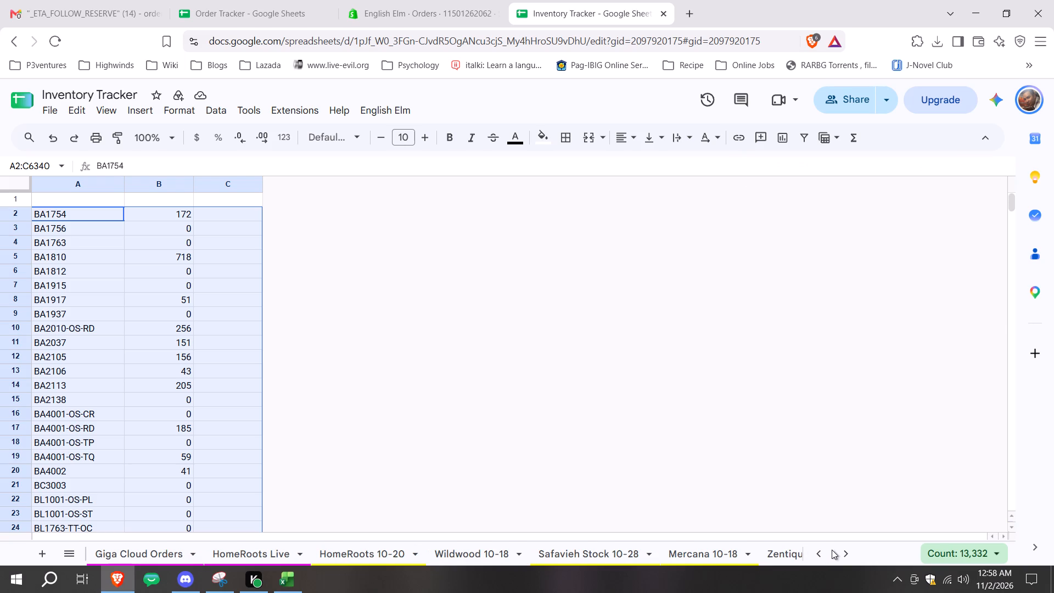
{"action": "left_click", "coordinate": [832, 550]}
{"action": "left_click", "coordinate": [854, 555]}
{"action": "left_click", "coordinate": [854, 557]}
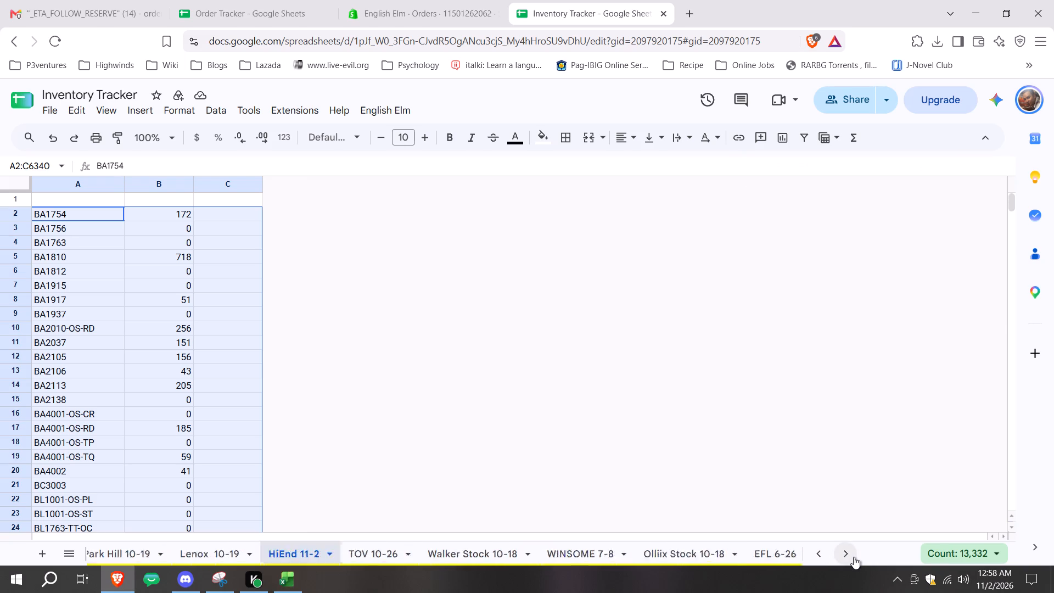
{"action": "left_click", "coordinate": [818, 556]}
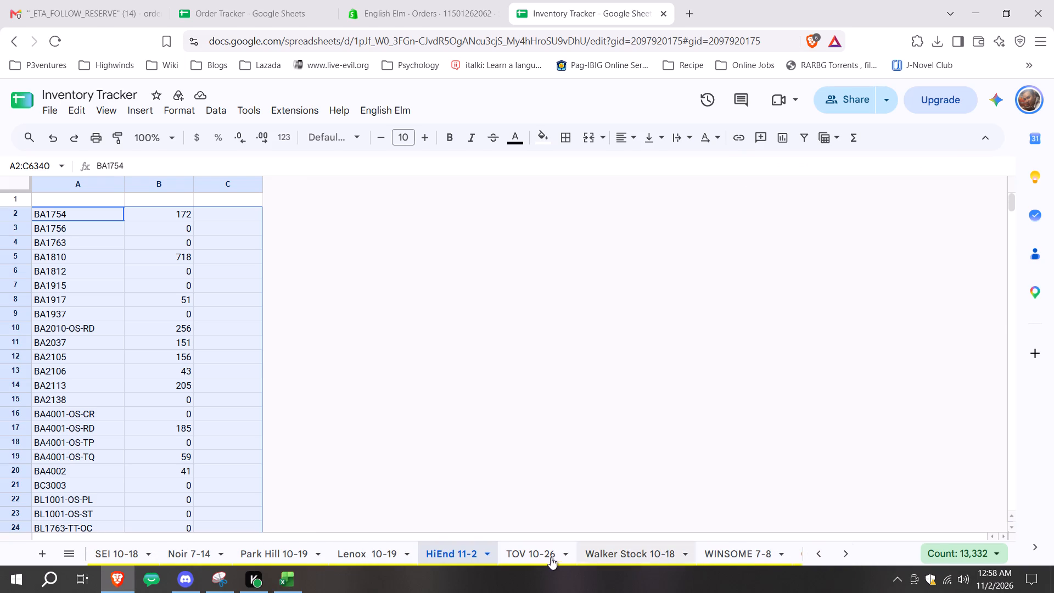
{"action": "left_click", "coordinate": [532, 553]}
In the TOV file in Excel, widen the Next Shipment ETA column and copy all data rows from SKU through Next Shipment ETA.
{"action": "left_click", "coordinate": [279, 581]}
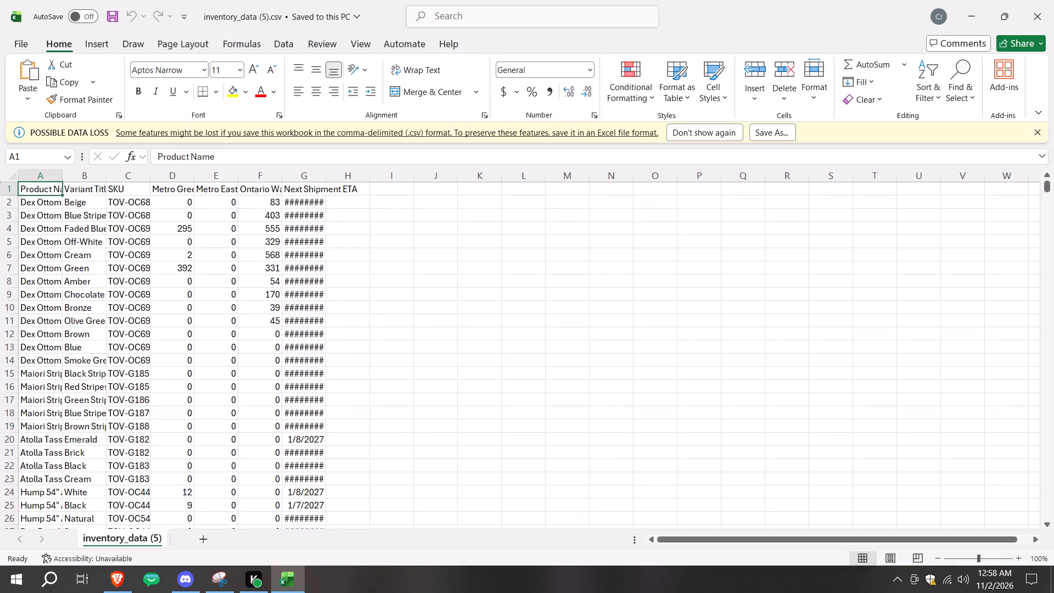
{"action": "double_click", "coordinate": [327, 169]}
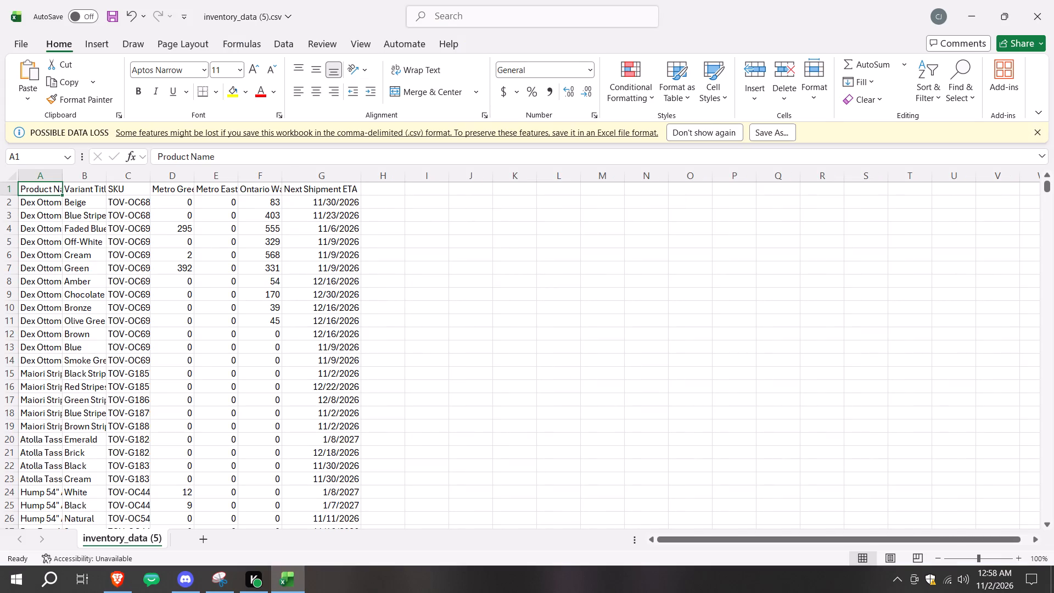
{"action": "left_click", "coordinate": [137, 204]}
{"action": "key", "text": "shift+Right"}
{"action": "key", "text": "shift+Right"}
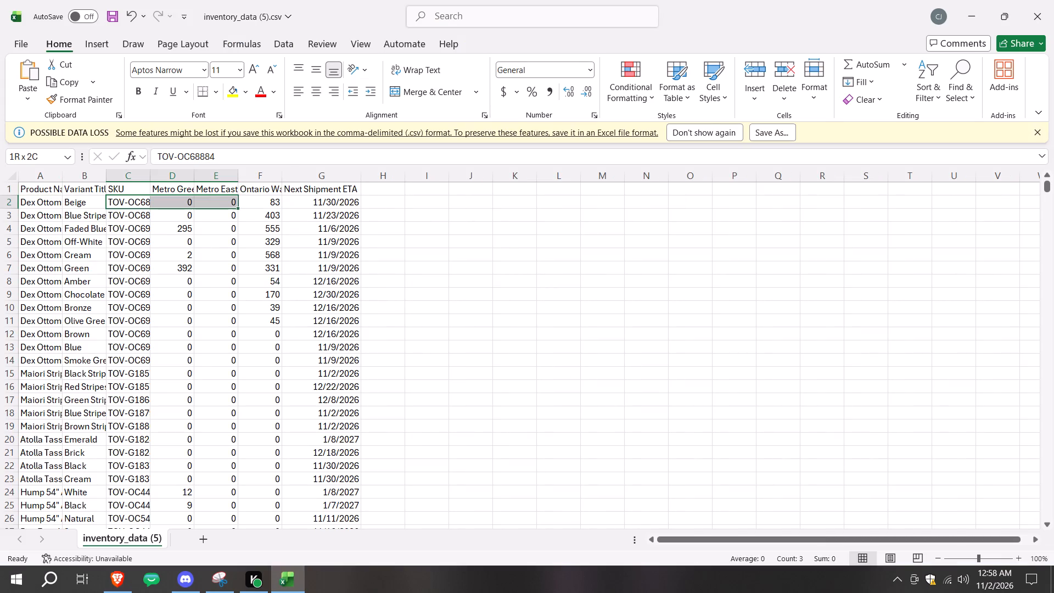
{"action": "key", "text": "shift+Right"}
{"action": "key", "text": "shift+Right"}
{"action": "key", "text": "ctrl+shift+Down"}
{"action": "key", "text": "ctrl+c"}
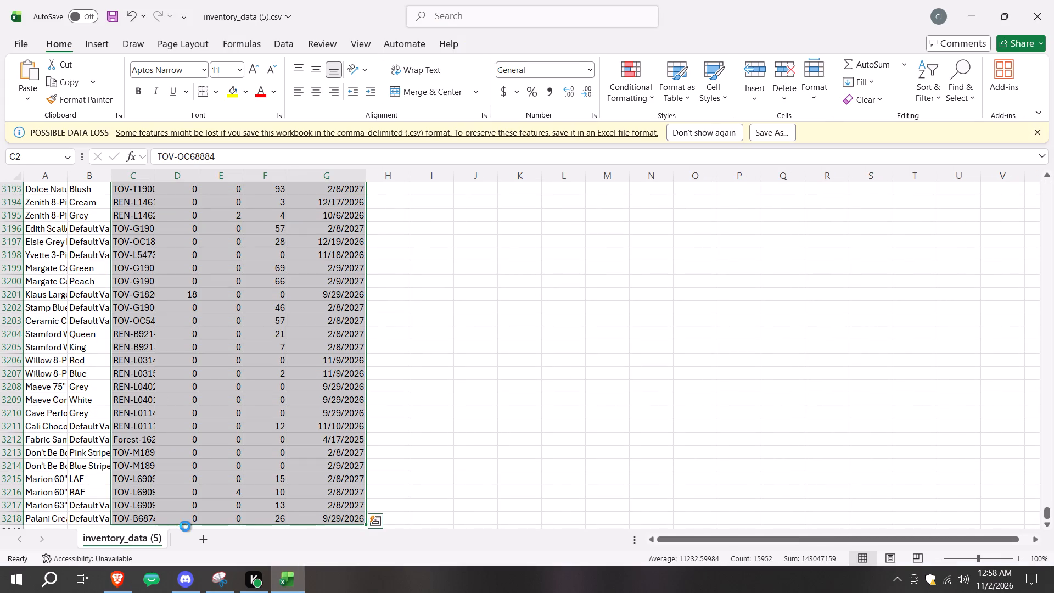
In the Inventory Tracker's TOV 10-26 sheet, clear the old data in columns C to G from row 2 down.
{"action": "left_click", "coordinate": [130, 583]}
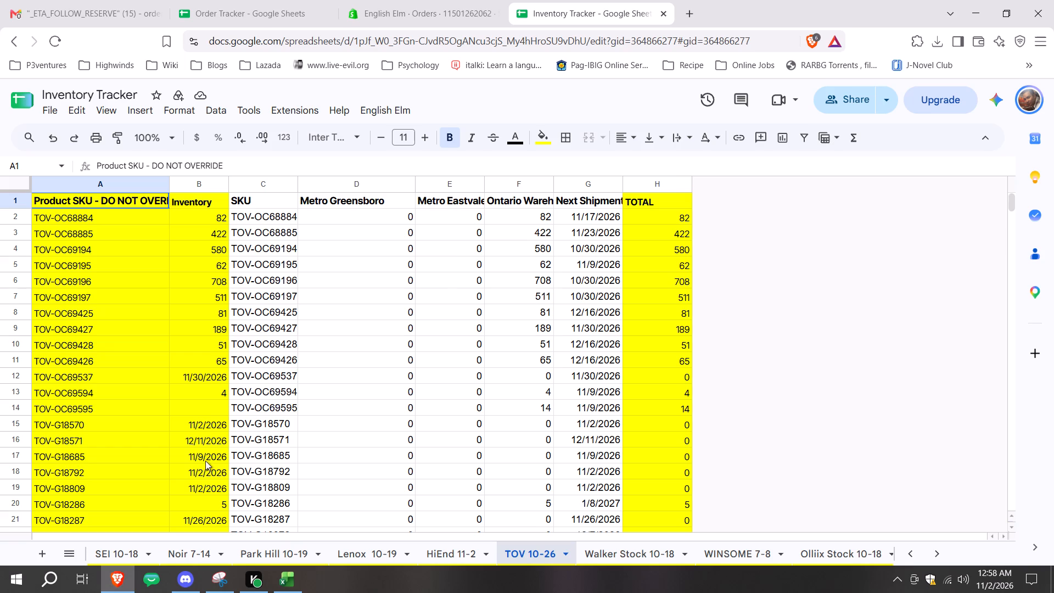
{"action": "left_click", "coordinate": [259, 223]}
{"action": "key", "text": "shift+Right"}
{"action": "key", "text": "shift+Right"}
{"action": "key", "text": "shift+Right"}
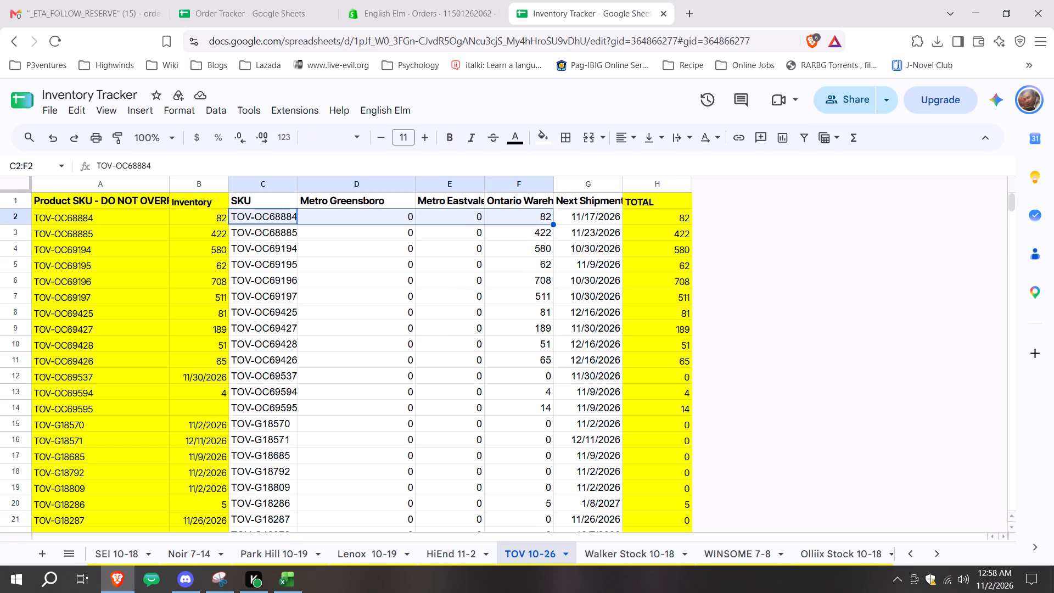
{"action": "key", "text": "shift+Right"}
{"action": "key", "text": "ctrl+shift+Down"}
{"action": "key", "text": "ctrl+shift+Down"}
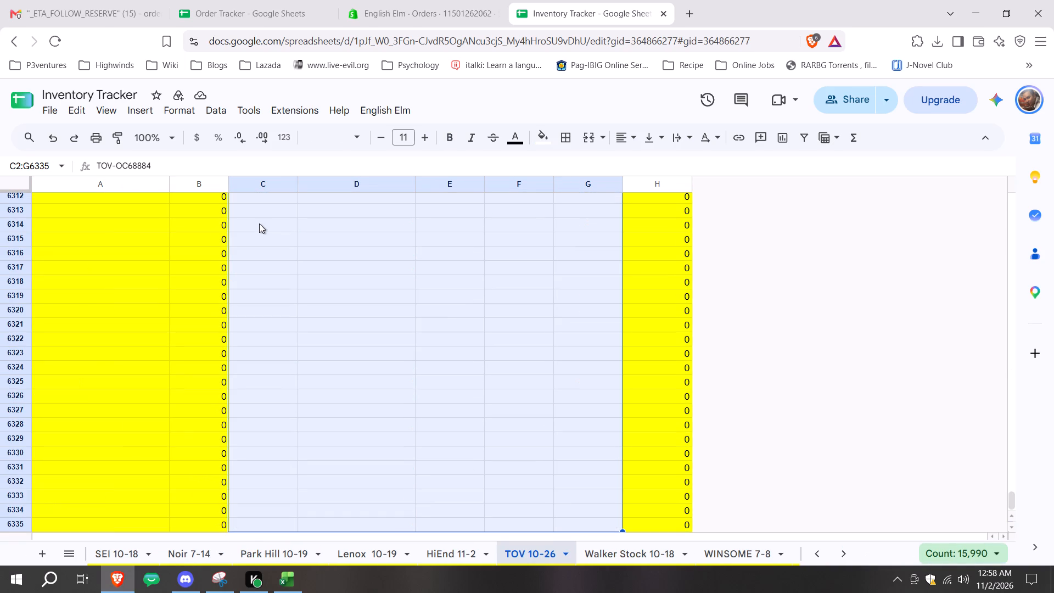
{"action": "key", "text": "Delete"}
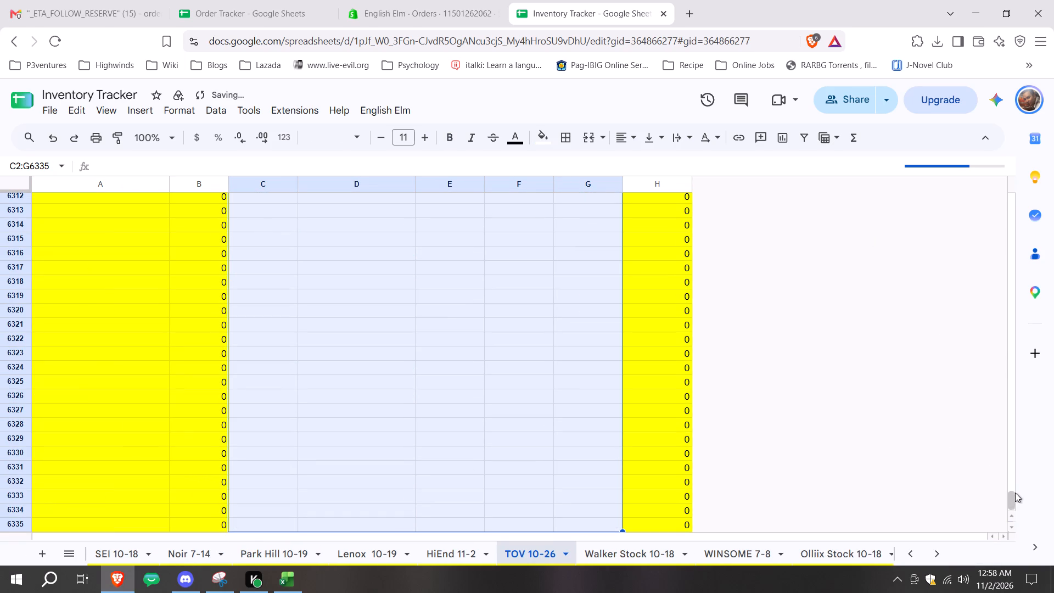
Paste the copied TOV inventory data into the sheet starting at cell C2.
{"action": "left_click_drag", "start_coordinate": [1014, 496], "coordinate": [998, 107]}
{"action": "left_click", "coordinate": [276, 222]}
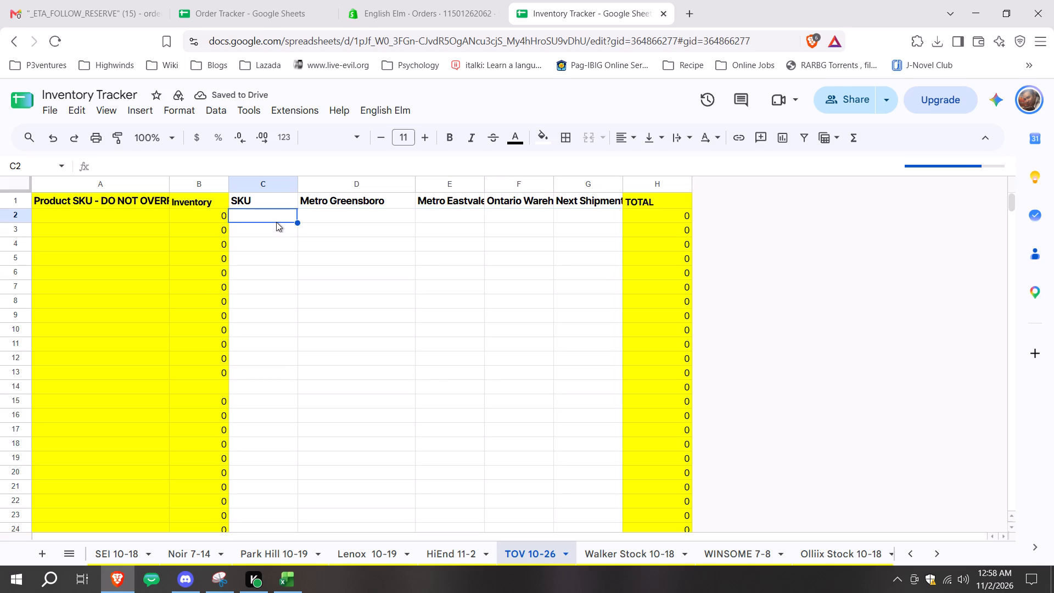
{"action": "key", "text": "ctrl+v"}
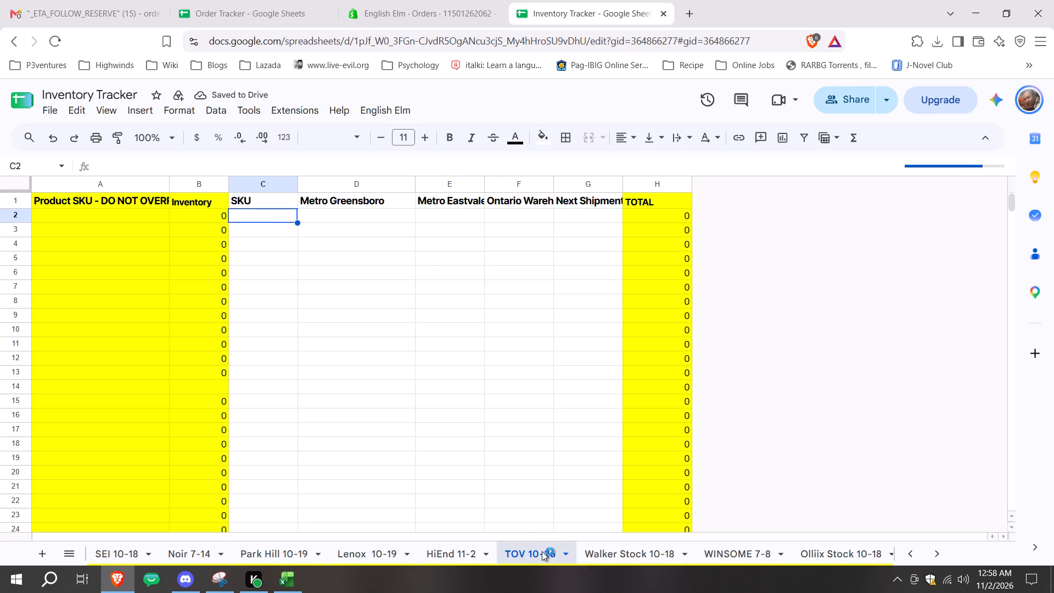
Rename the TOV sheet as TOV 11-2.
{"action": "left_click", "coordinate": [542, 551]}
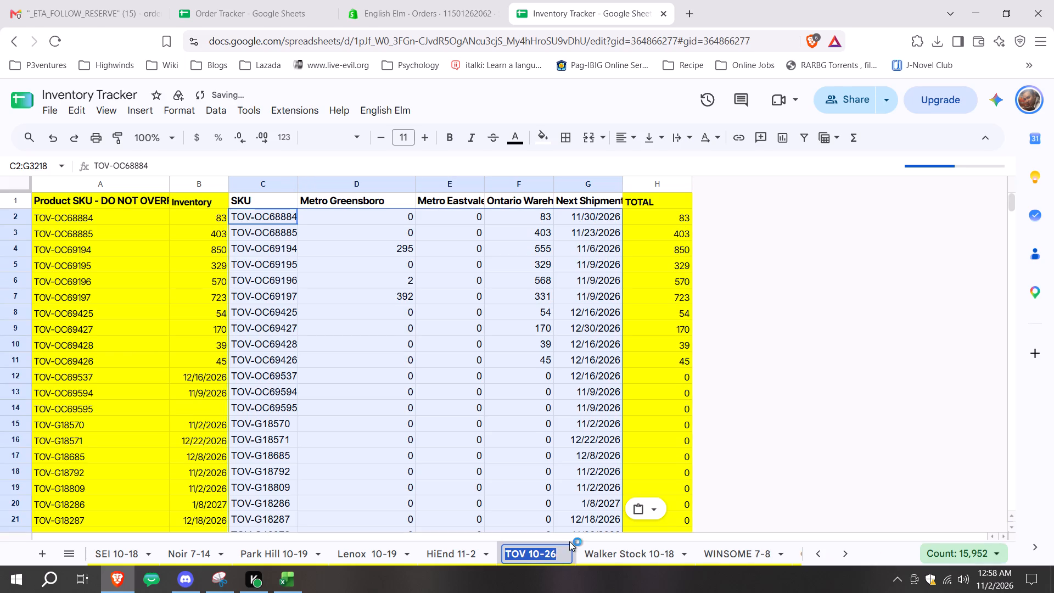
{"action": "left_click", "coordinate": [569, 541]}
{"action": "left_click", "coordinate": [554, 556]}
{"action": "key", "text": "BackSpace"}
{"action": "key", "text": "BackSpace"}
{"action": "key", "text": "BackSpace"}
{"action": "key", "text": "BackSpace"}
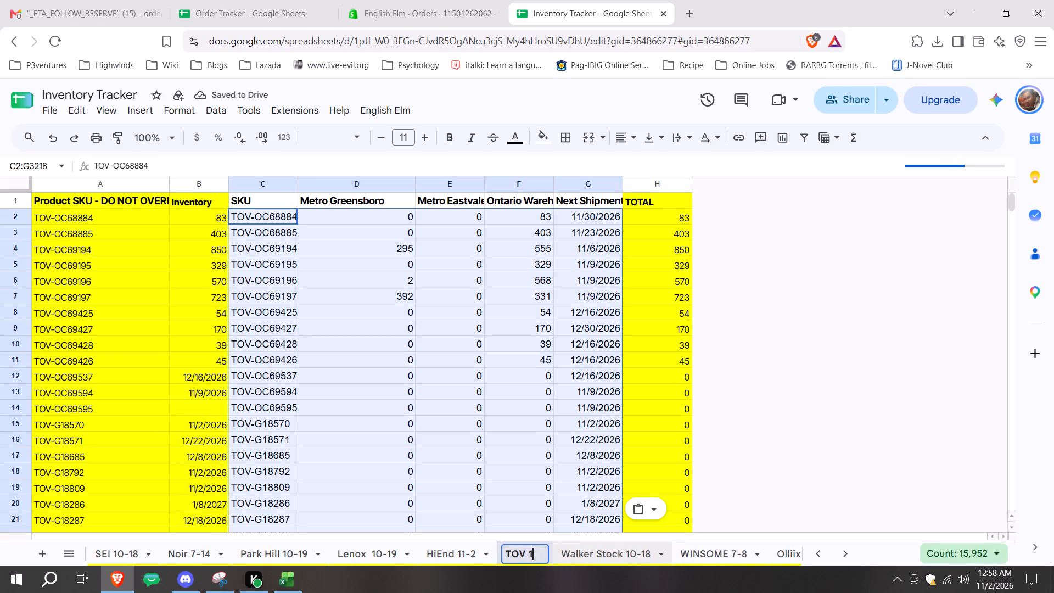
{"action": "type", "text": "1-2"}
{"action": "key", "text": "Return"}
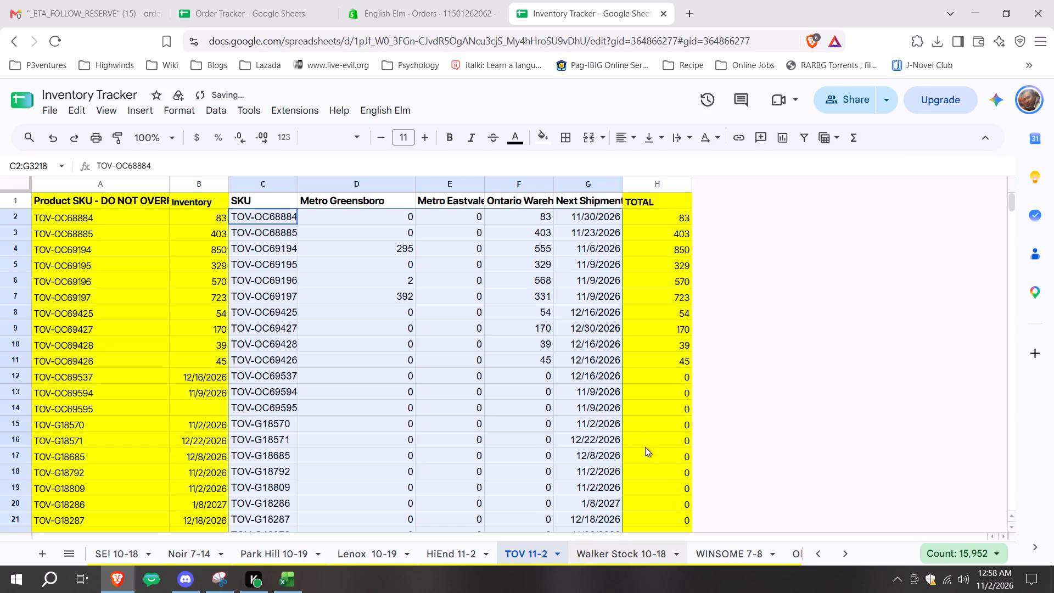
{"action": "left_click", "coordinate": [540, 389]}
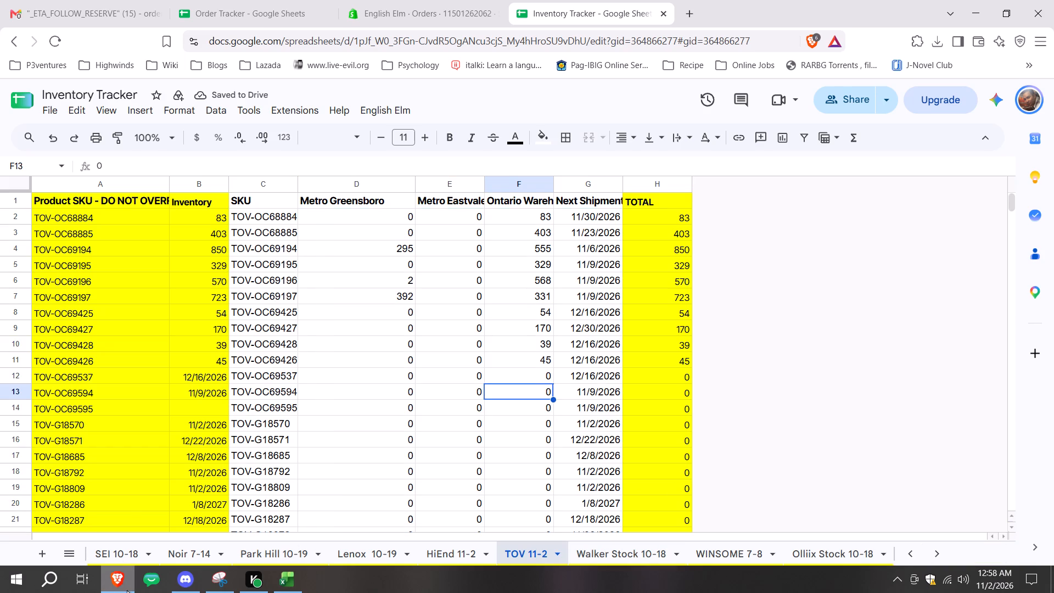
Close the TOV file inventory_data (5).csv in Excel without saving it or keeping the copied data on the clipboard.
{"action": "left_click", "coordinate": [297, 577]}
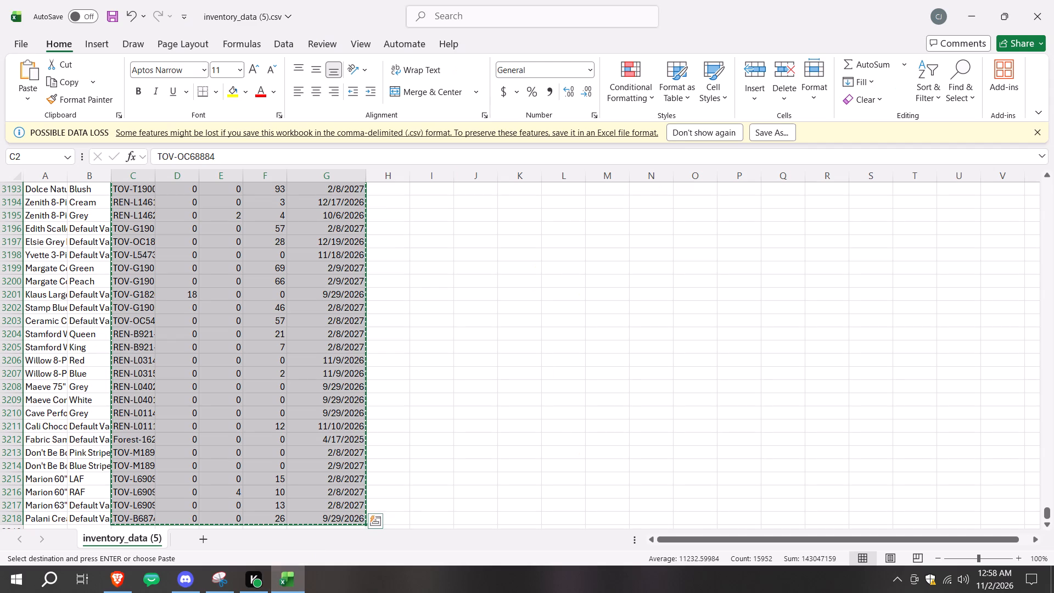
{"action": "left_click", "coordinate": [1024, 1]}
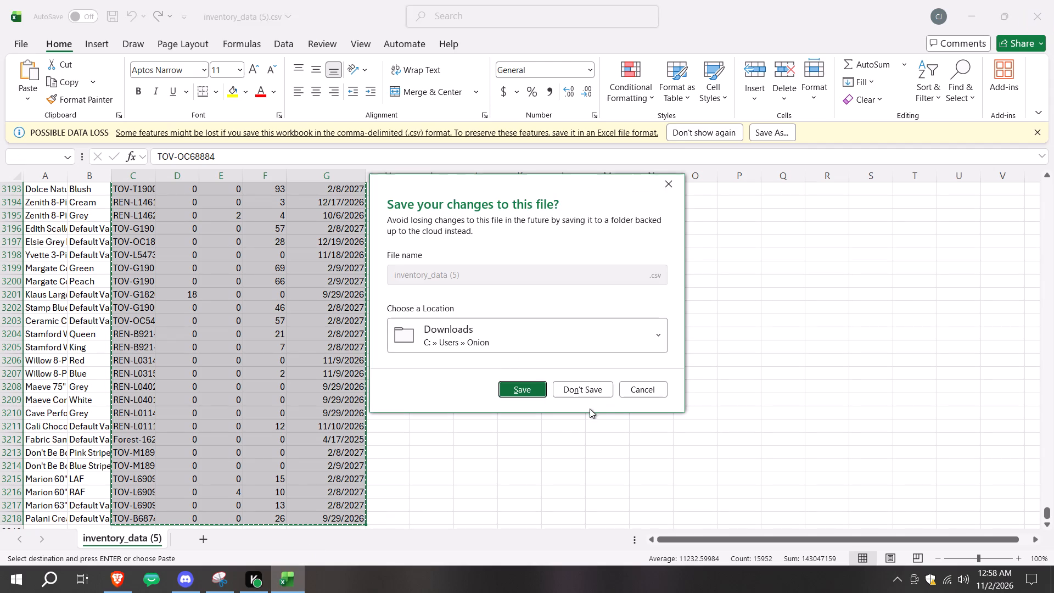
{"action": "left_click", "coordinate": [598, 393]}
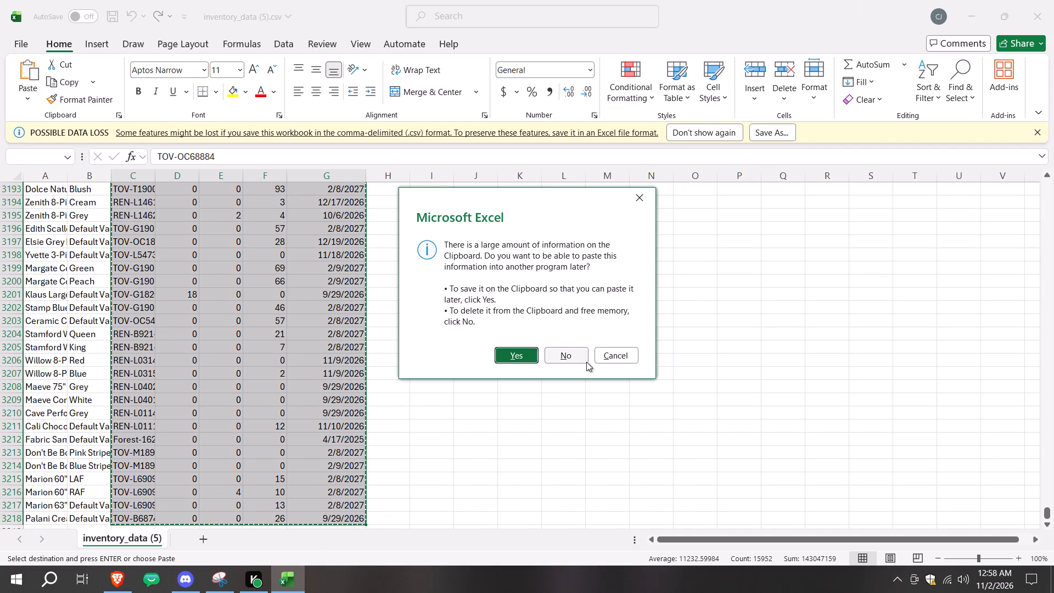
{"action": "left_click", "coordinate": [585, 360]}
Open the downloaded file ModwayFurnitureInventoryActive (2).csv in Excel.
{"action": "left_click", "coordinate": [935, 46]}
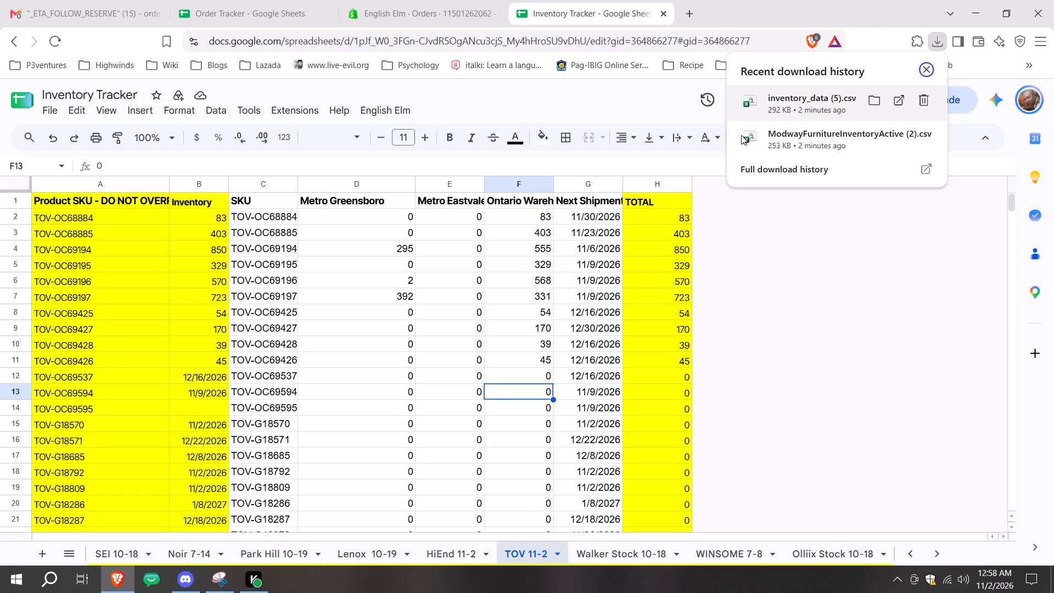
{"action": "left_click", "coordinate": [818, 140]}
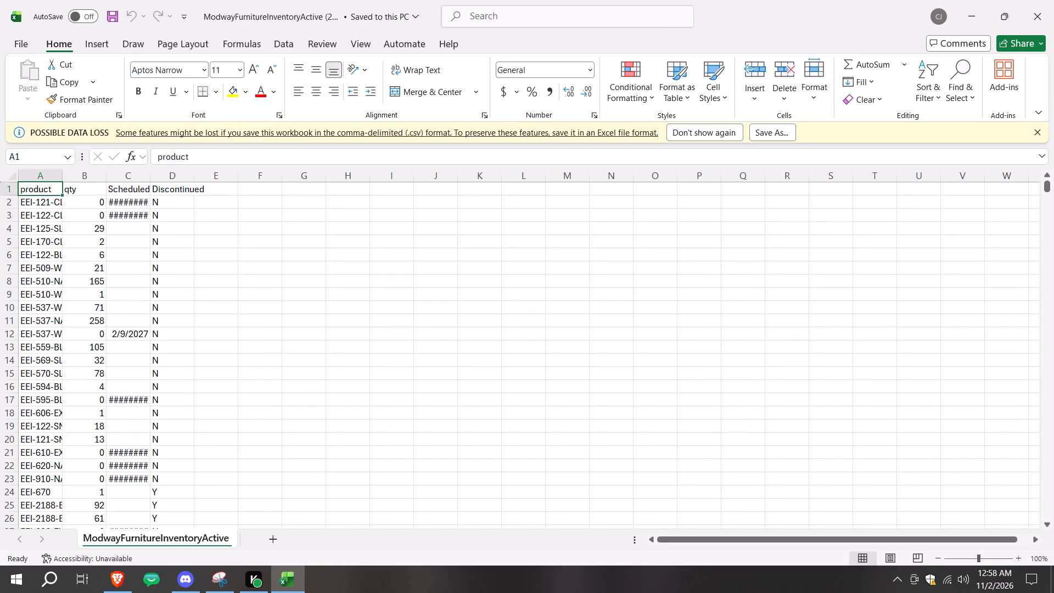
Widen the Modway file's Scheduled column and copy all data rows from product through Discontinued, starting at A2.
{"action": "double_click", "coordinate": [150, 180]}
{"action": "left_click", "coordinate": [53, 202]}
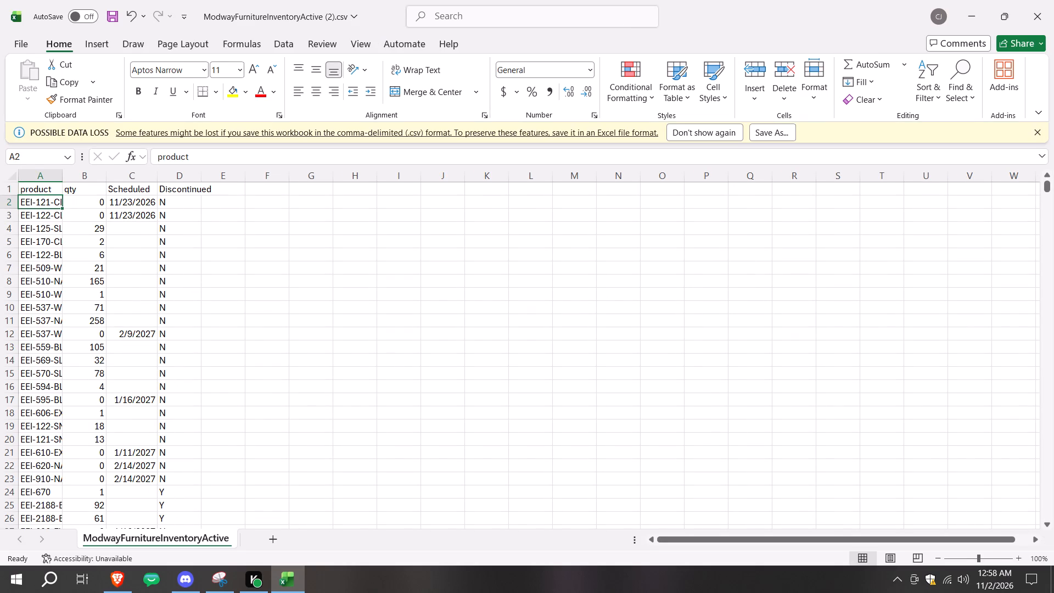
{"action": "key", "text": "shift+Right"}
{"action": "key", "text": "shift+Right"}
{"action": "key", "text": "shift+Right"}
{"action": "key", "text": "ctrl+shift+Down"}
{"action": "key", "text": "ctrl+c"}
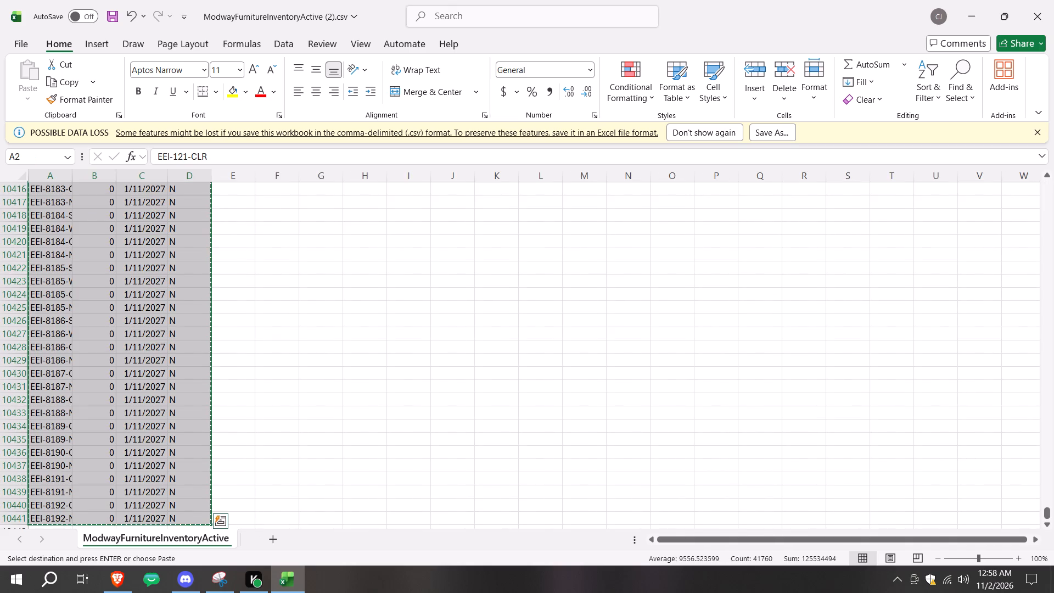
{"action": "scroll", "coordinate": [243, 351], "scroll_direction": "down", "scroll_amount": 4}
{"action": "left_click", "coordinate": [962, 0]}
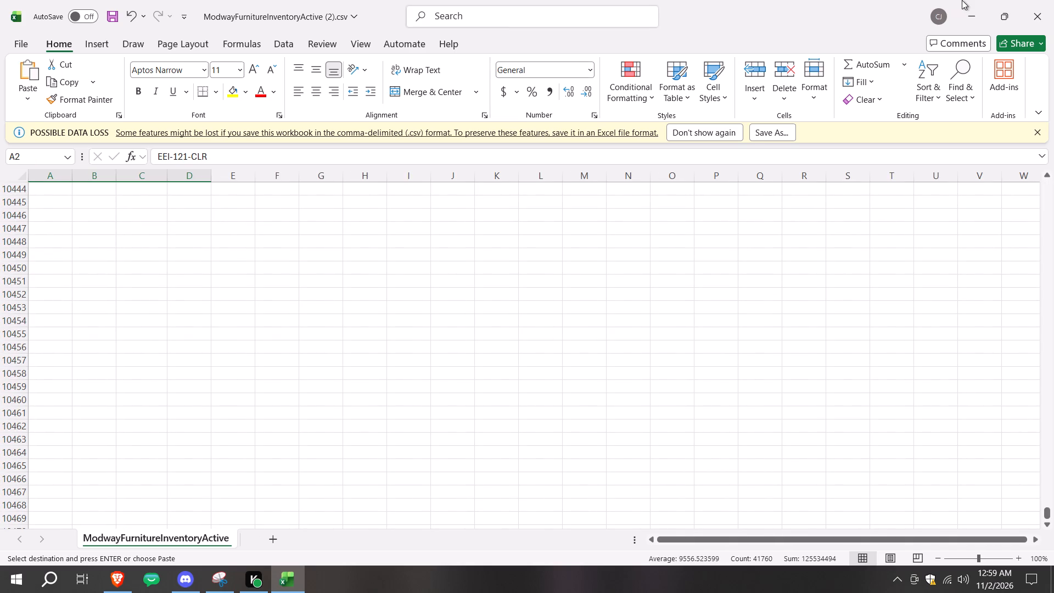
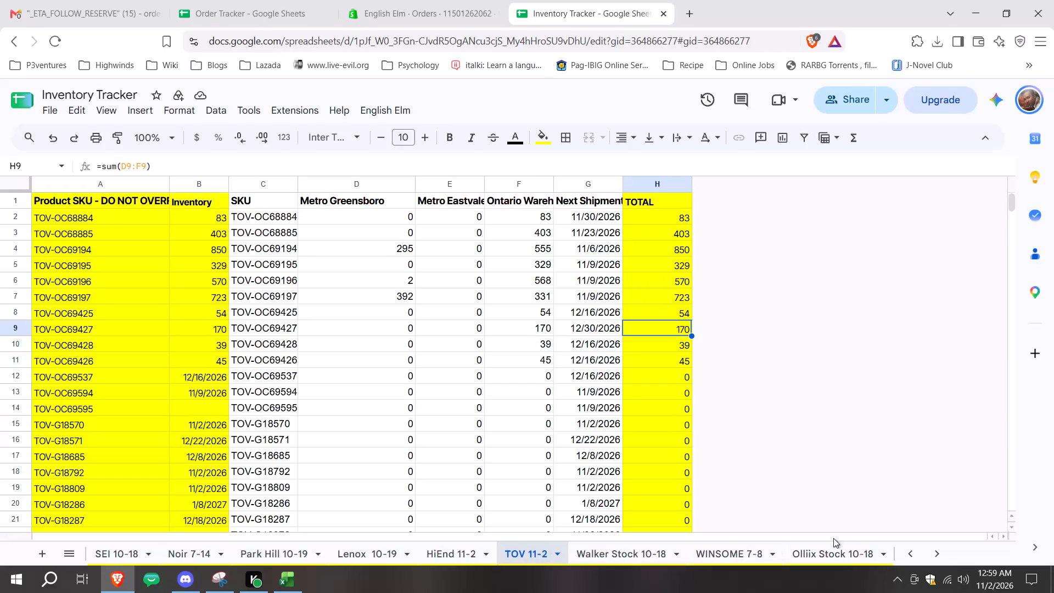
Clear all old rows of the Modway Stock sheet in the Inventory Tracker, columns A to D from row 2 down, keeping the headers.
{"action": "left_click", "coordinate": [921, 555]}
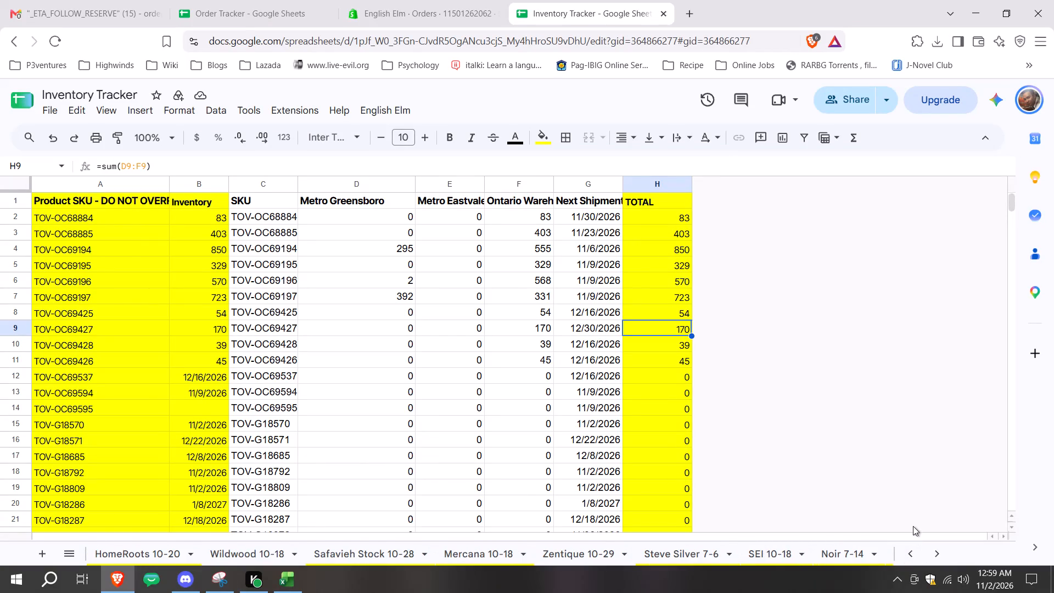
{"action": "left_click", "coordinate": [148, 546]}
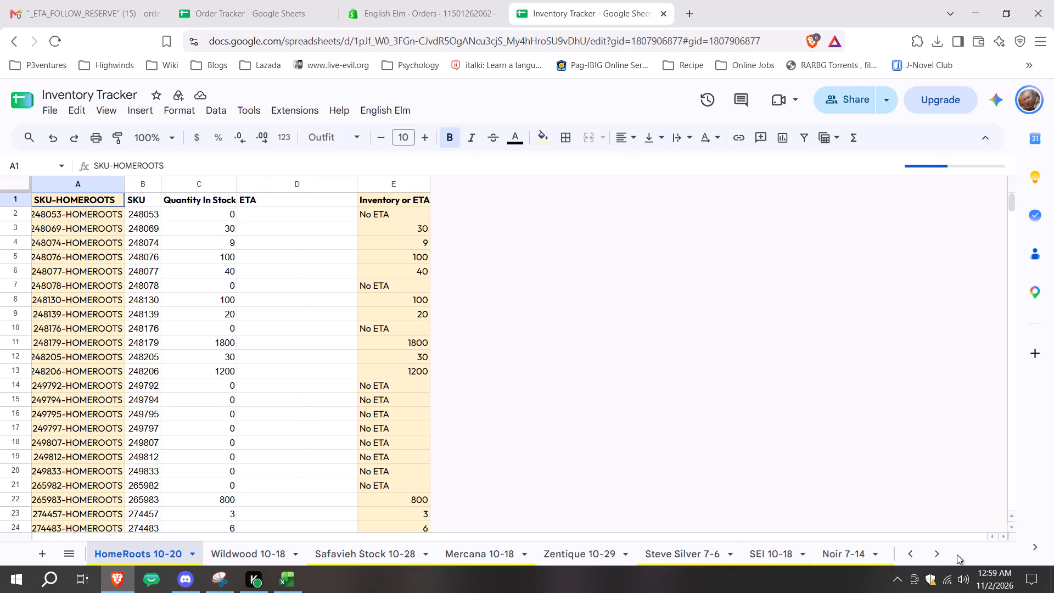
{"action": "left_click", "coordinate": [941, 560]}
{"action": "left_click", "coordinate": [857, 567]}
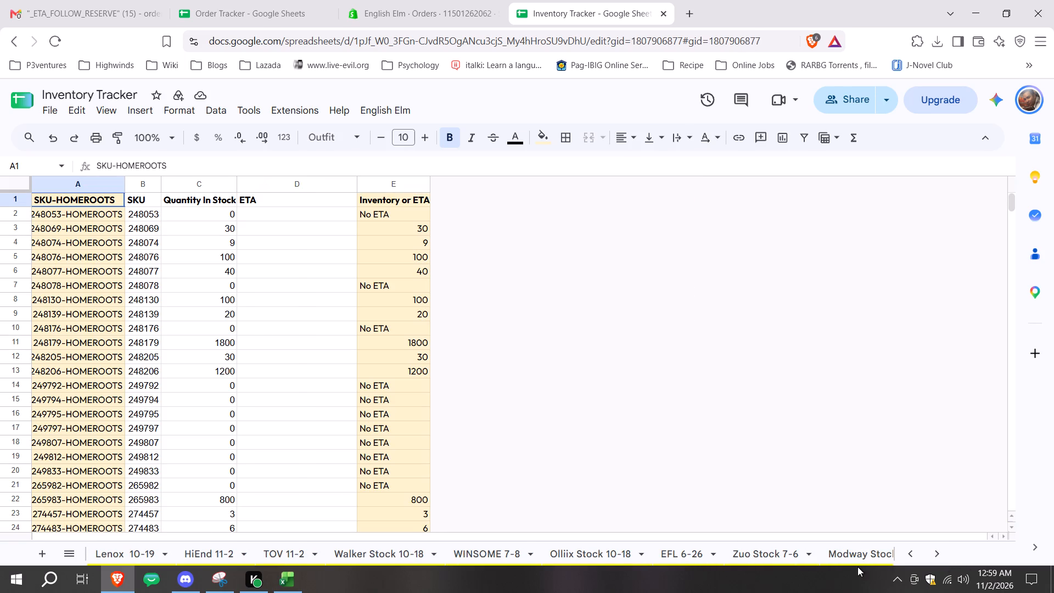
{"action": "left_click", "coordinate": [851, 553]}
{"action": "left_click", "coordinate": [77, 217]}
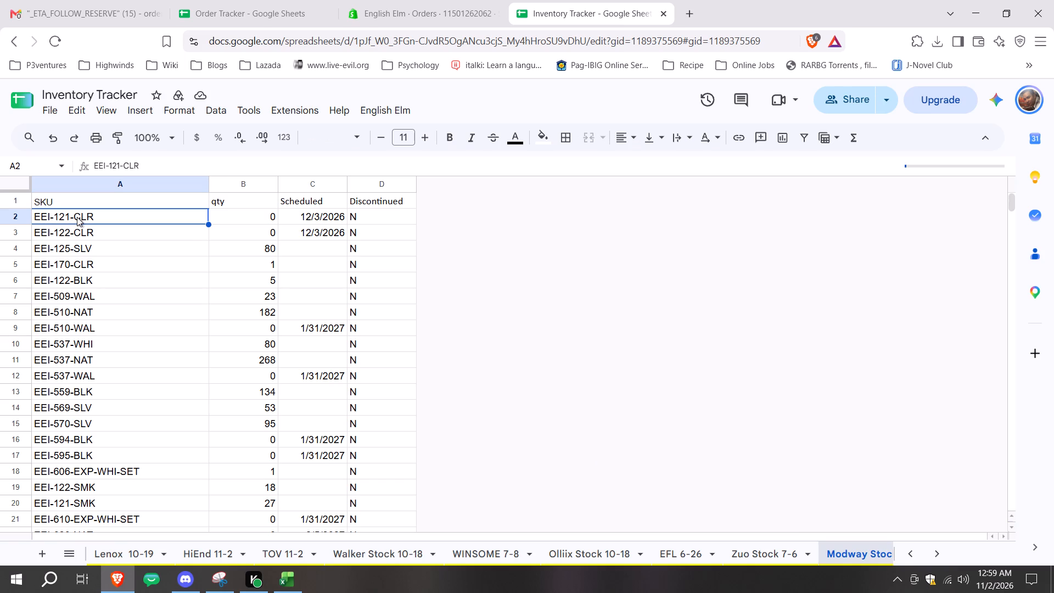
{"action": "key", "text": "shift+Right"}
{"action": "key", "text": "shift+Right"}
{"action": "key", "text": "shift+Right"}
{"action": "key", "text": "ctrl+shift+Down"}
{"action": "key", "text": "ctrl+shift+Down"}
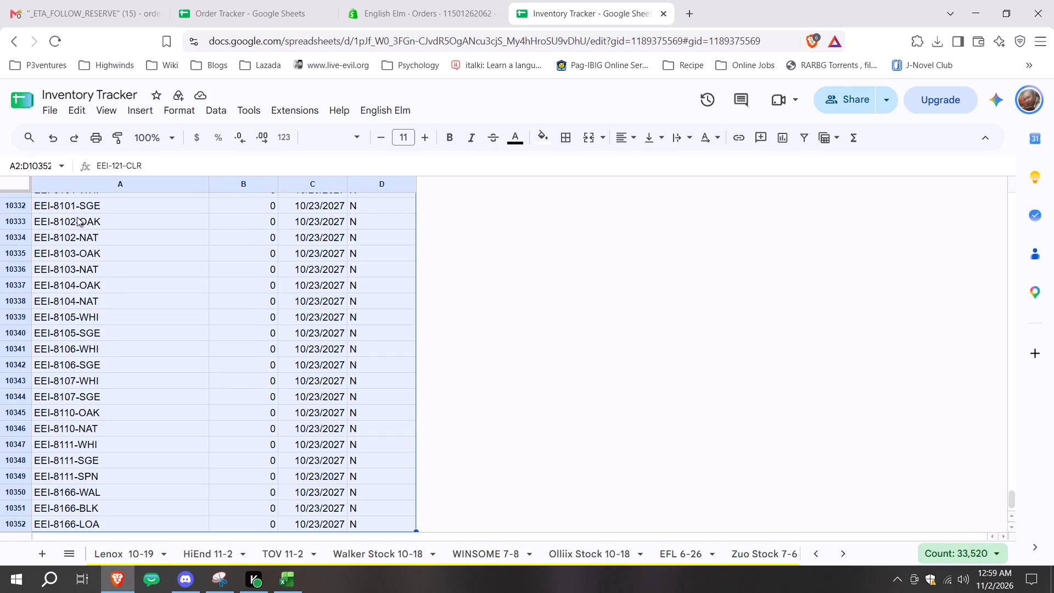
{"action": "key", "text": "ctrl+shift+Down"}
{"action": "key", "text": "ctrl+shift+Down"}
{"action": "key", "text": "ctrl+shift+Down"}
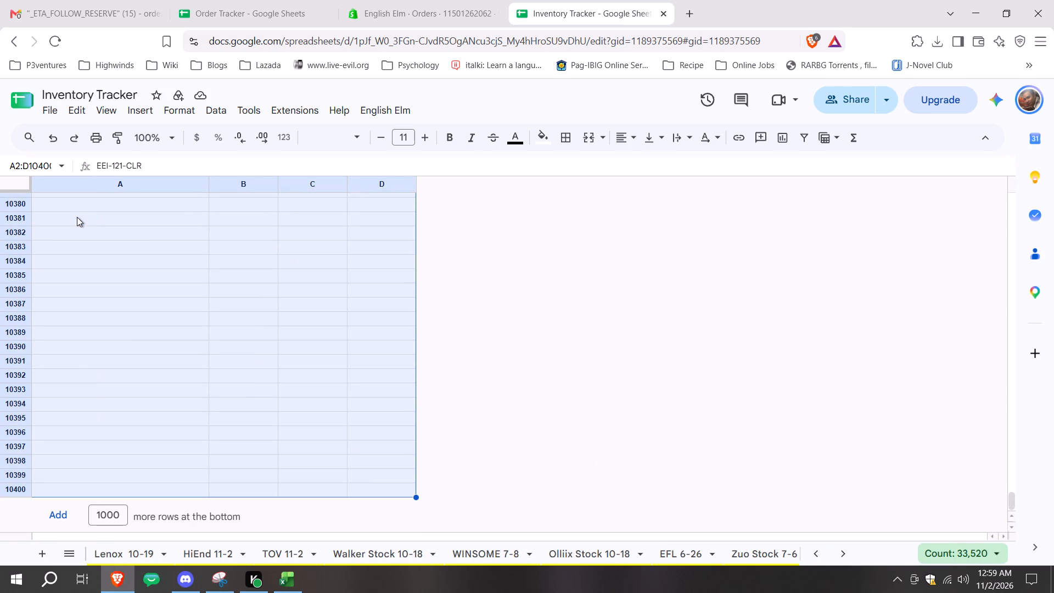
{"action": "key", "text": "Delete"}
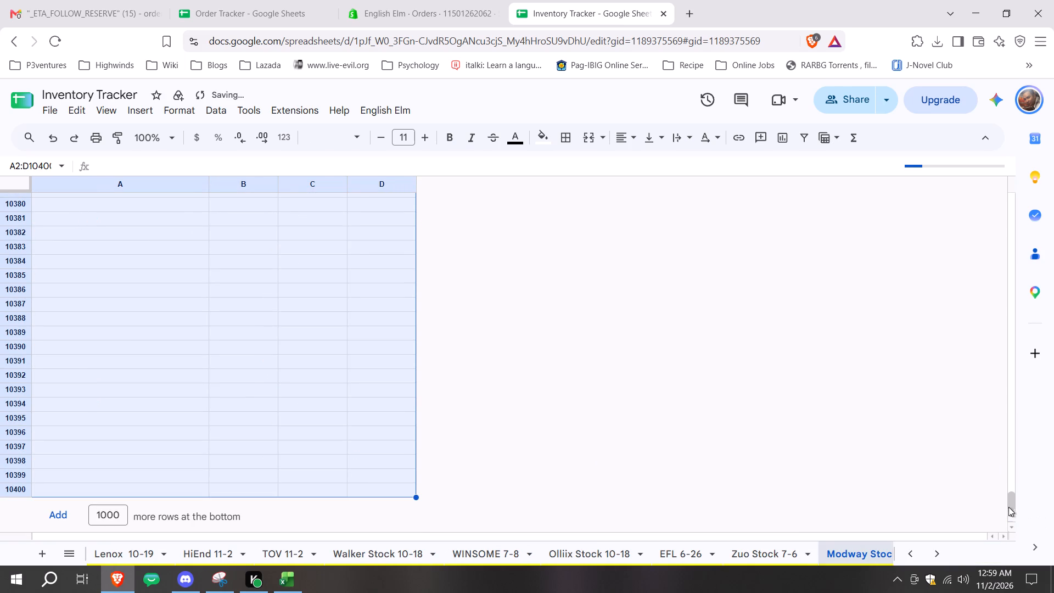
Paste the copied Modway feed data into the Modway Stock sheet starting at cell A2.
{"action": "left_click_drag", "start_coordinate": [1008, 507], "coordinate": [967, 155]}
{"action": "left_click", "coordinate": [72, 222]}
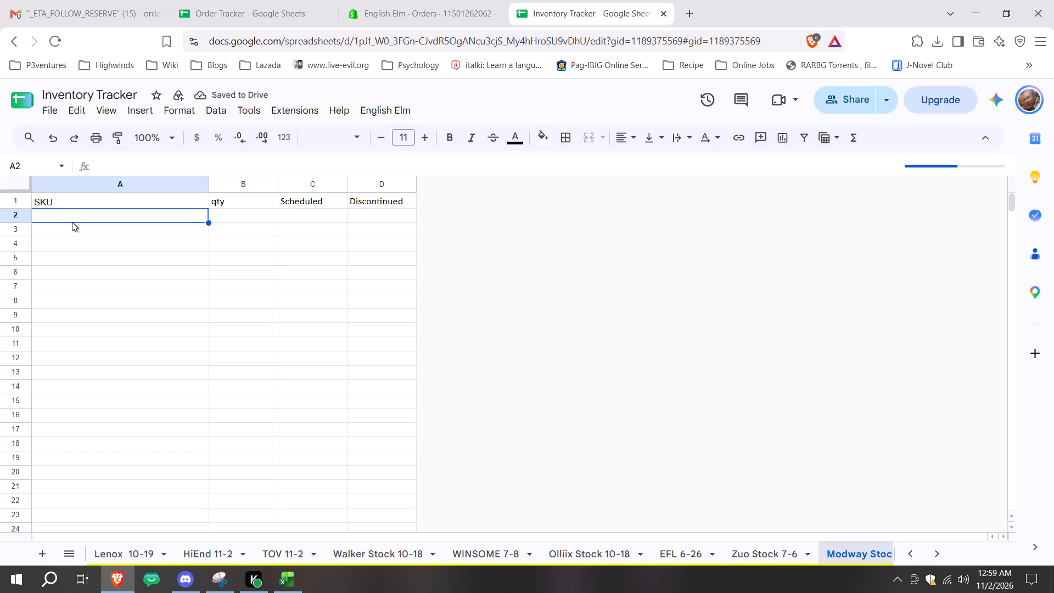
{"action": "key", "text": "ctrl+v"}
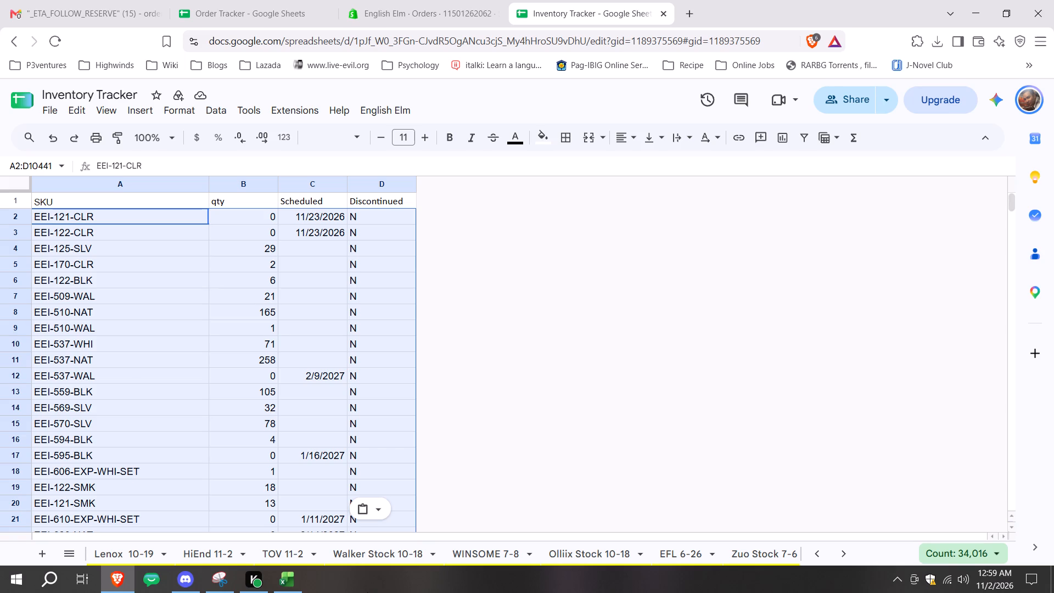
Check where the data ends in the Modway CSV file in Excel, and return to the Inventory Tracker in the browser.
{"action": "left_click", "coordinate": [297, 591]}
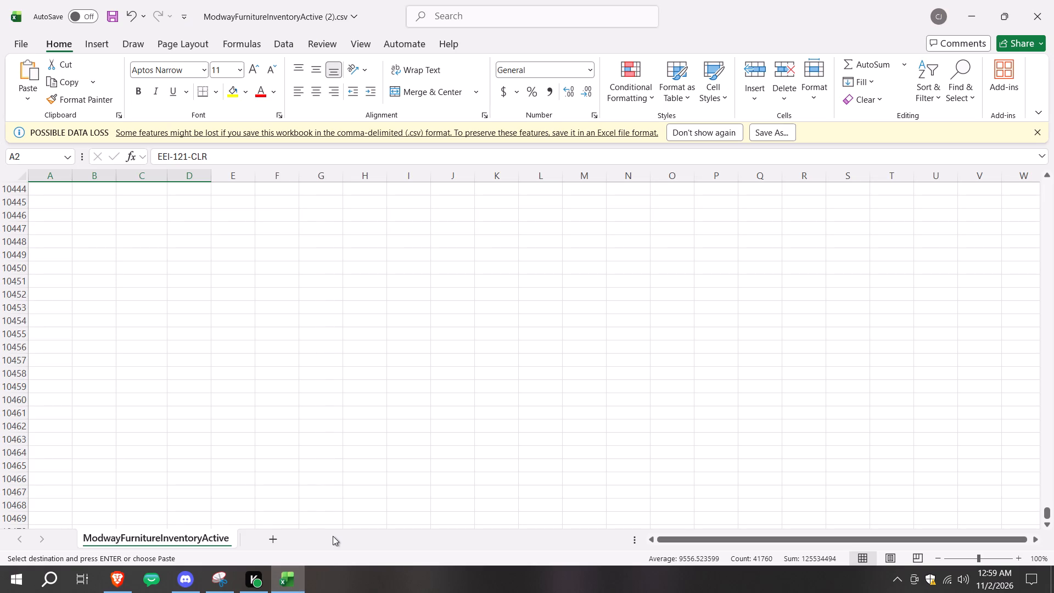
{"action": "scroll", "coordinate": [412, 356], "scroll_direction": "up", "scroll_amount": 1}
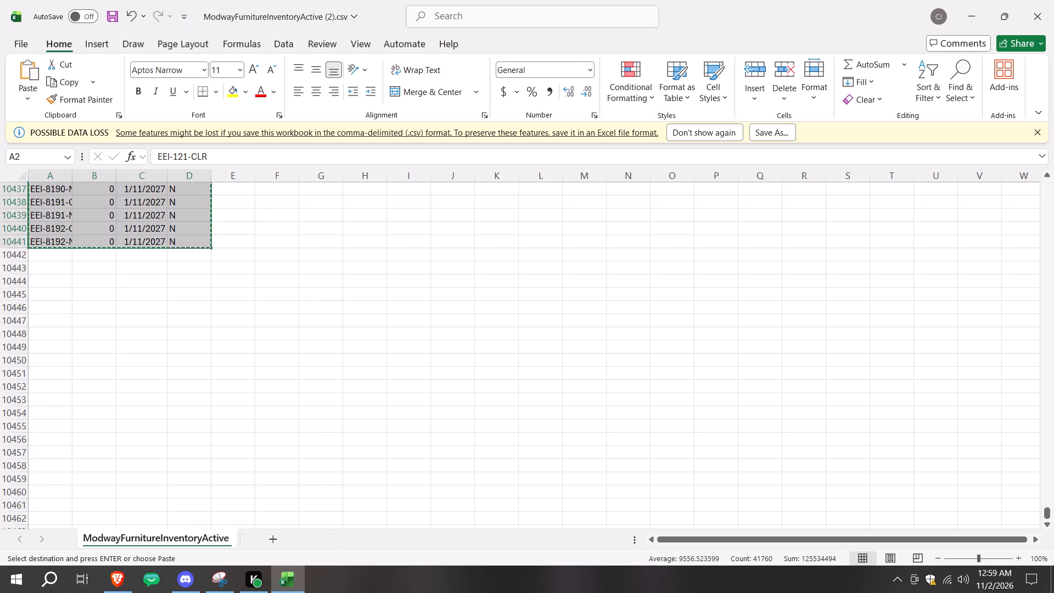
{"action": "scroll", "coordinate": [395, 356], "scroll_direction": "up", "scroll_amount": 1}
{"action": "scroll", "coordinate": [332, 299], "scroll_direction": "down", "scroll_amount": 1}
{"action": "scroll", "coordinate": [330, 311], "scroll_direction": "up", "scroll_amount": 1}
{"action": "scroll", "coordinate": [330, 332], "scroll_direction": "down", "scroll_amount": 17}
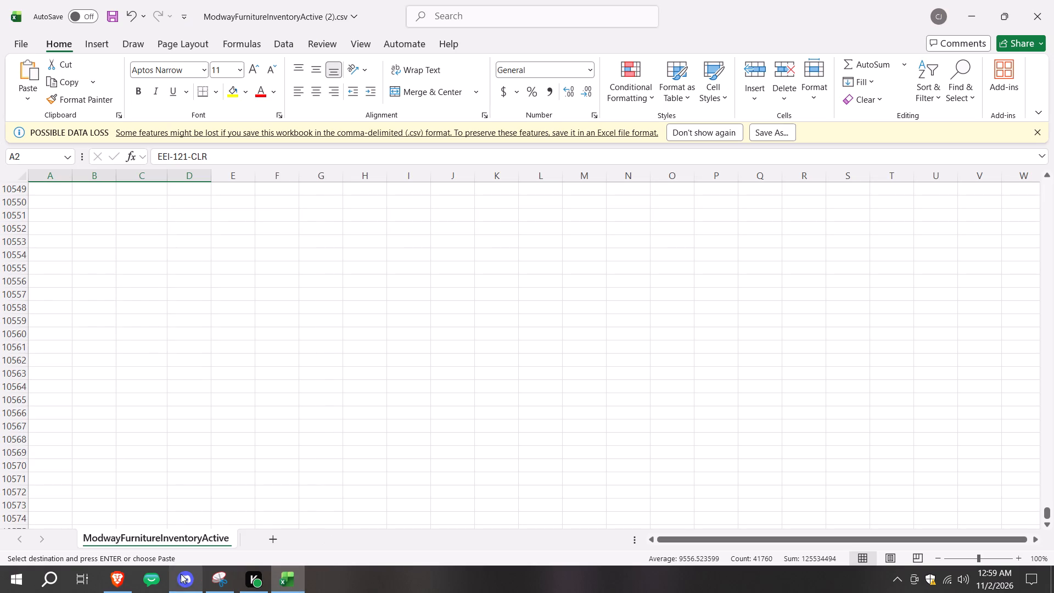
{"action": "left_click", "coordinate": [115, 575]}
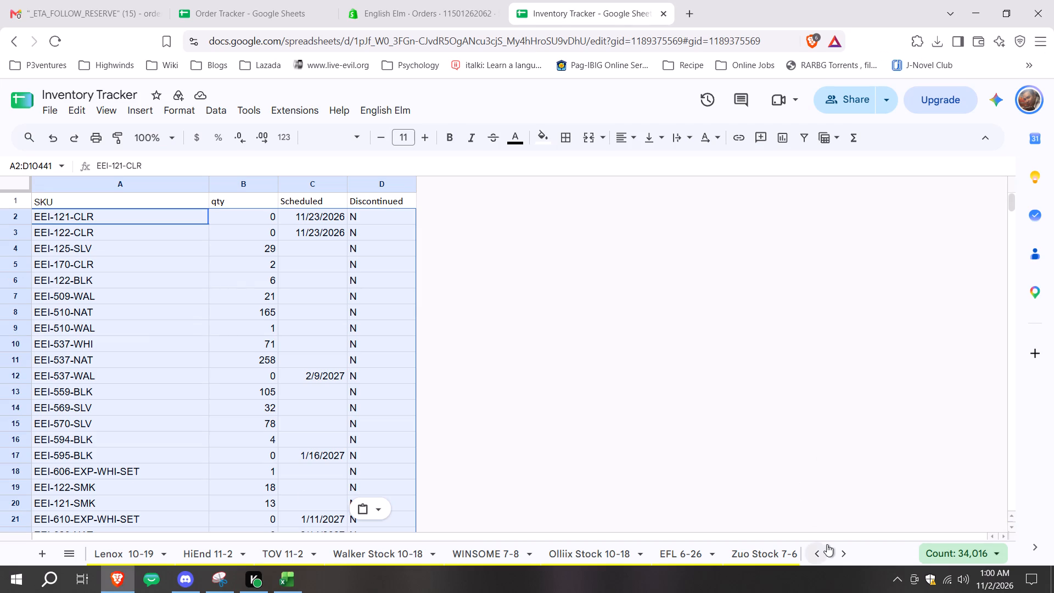
Open the name of the Modway Stock 10-23 sheet for editing at its date.
{"action": "left_click", "coordinate": [828, 546]}
{"action": "left_click", "coordinate": [839, 556]}
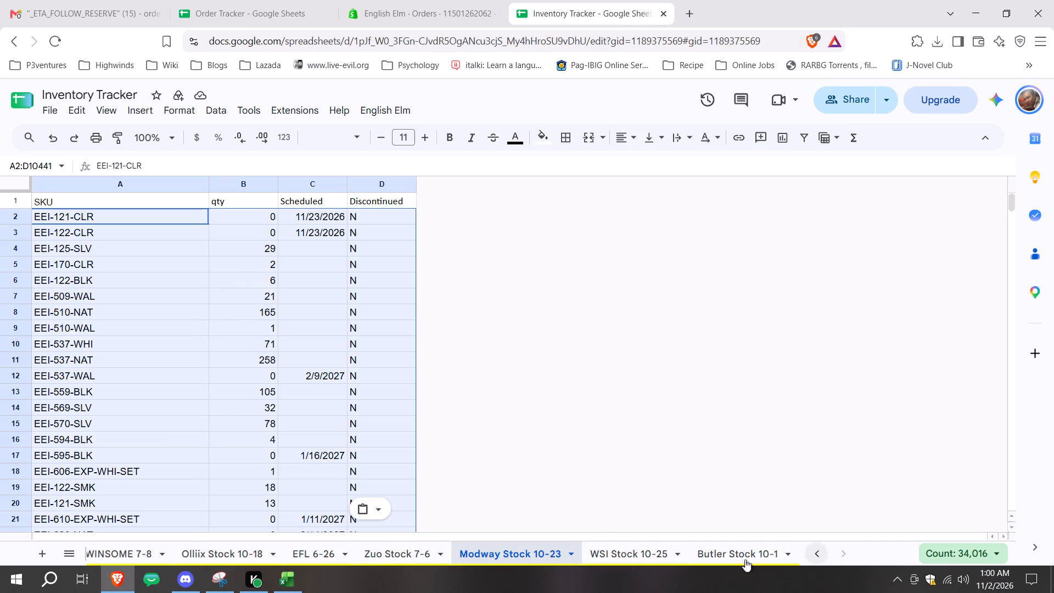
{"action": "double_click", "coordinate": [513, 555]}
{"action": "left_click", "coordinate": [564, 555]}
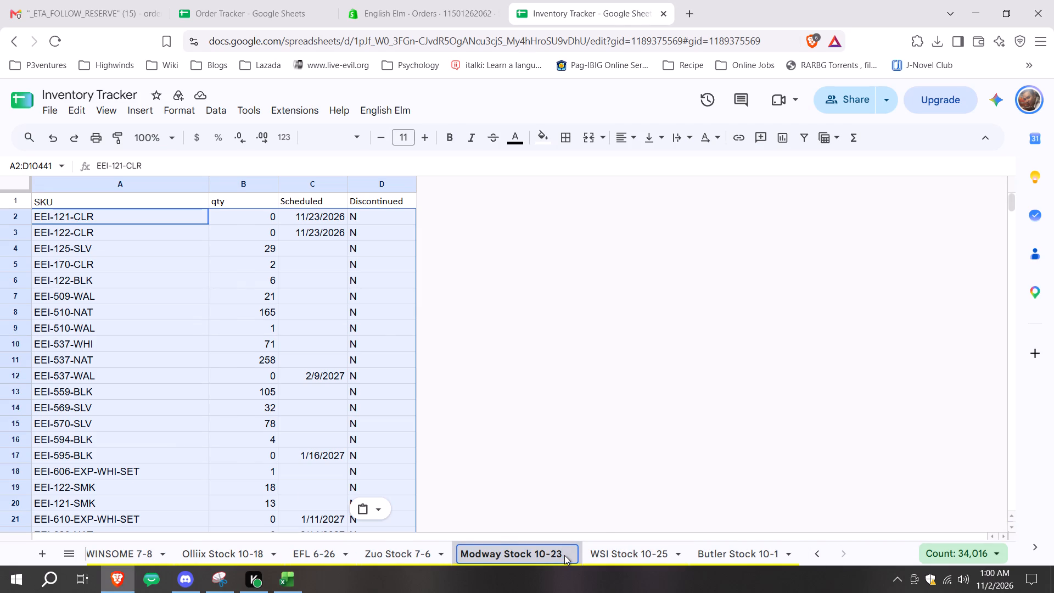
Change the date in the Modway Stock sheet's name so it reads Modway Stock 11-2.
{"action": "key", "text": "BackSpace"}
{"action": "key", "text": "BackSpace"}
{"action": "key", "text": "BackSpace"}
{"action": "key", "text": "BackSpace"}
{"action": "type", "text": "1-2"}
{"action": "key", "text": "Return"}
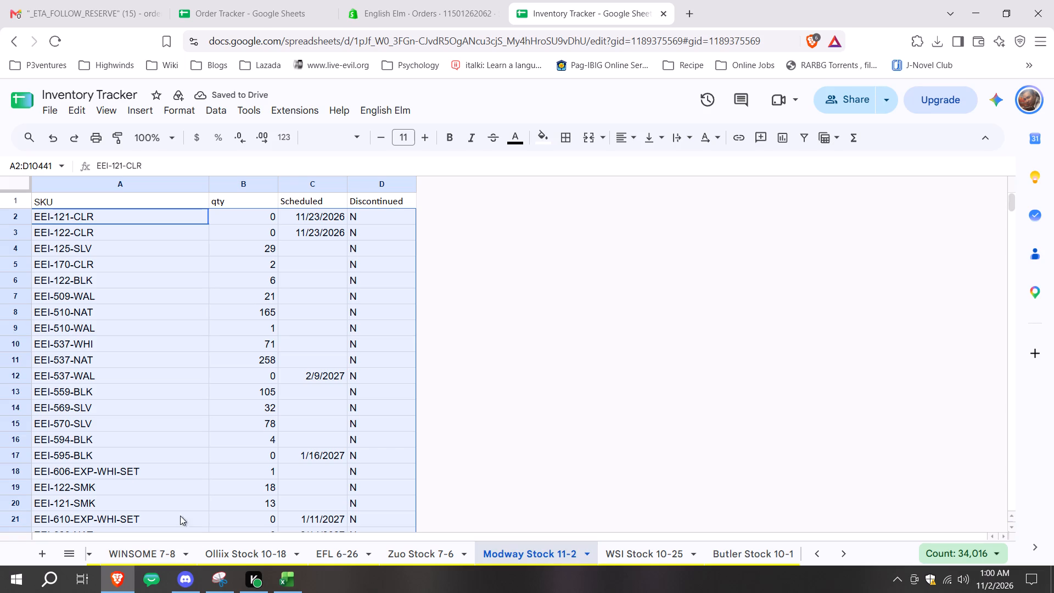
{"action": "left_click", "coordinate": [0, 368]}
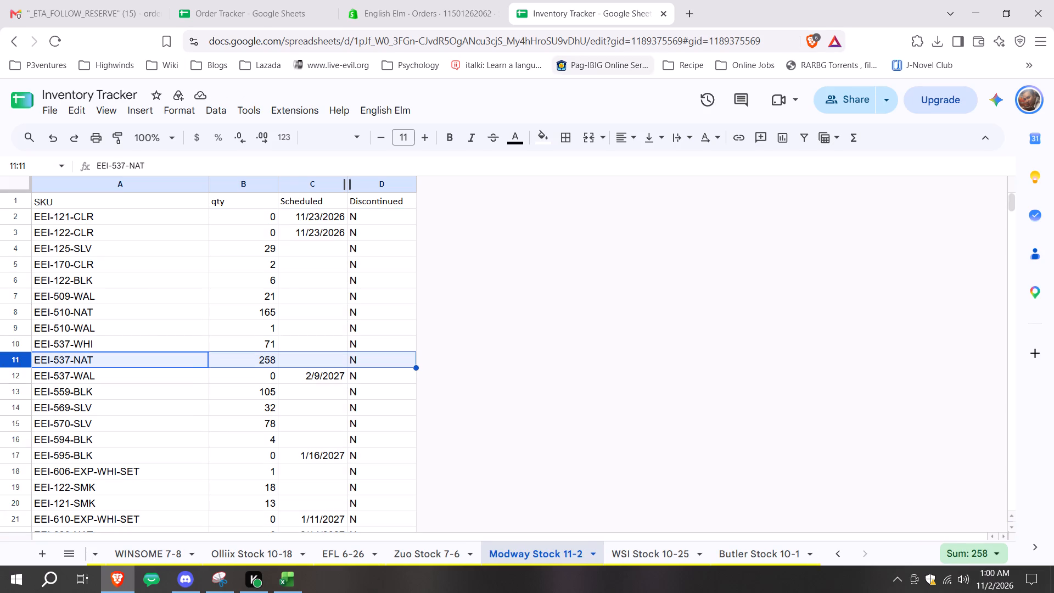
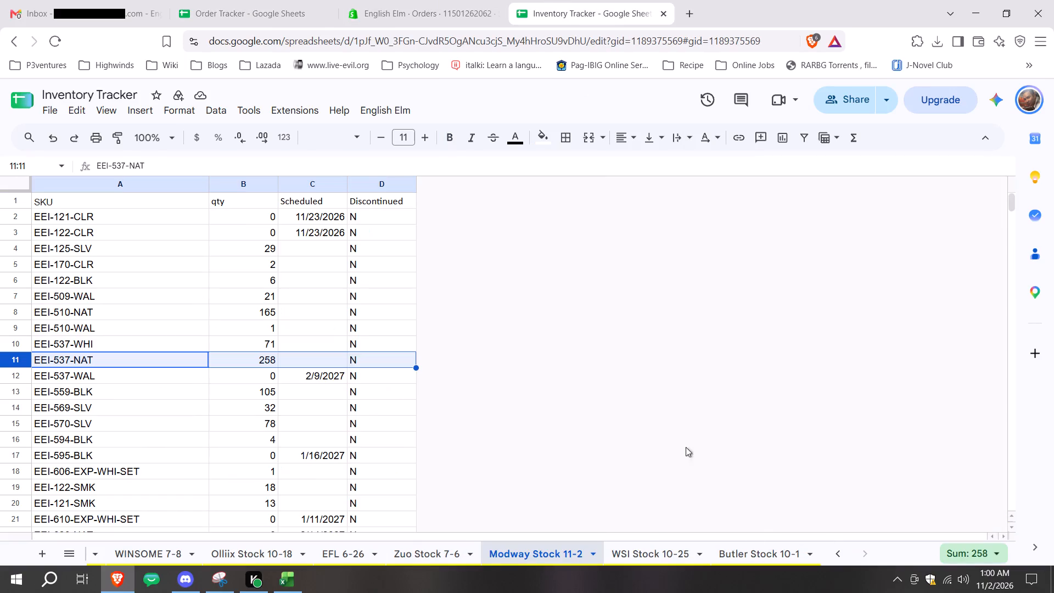
Browse back through the Inventory Tracker's sheet names to the earlier supplier sheets, around Steve Silver 7-6 through Walker Stock 10-18.
{"action": "left_click", "coordinate": [844, 547]}
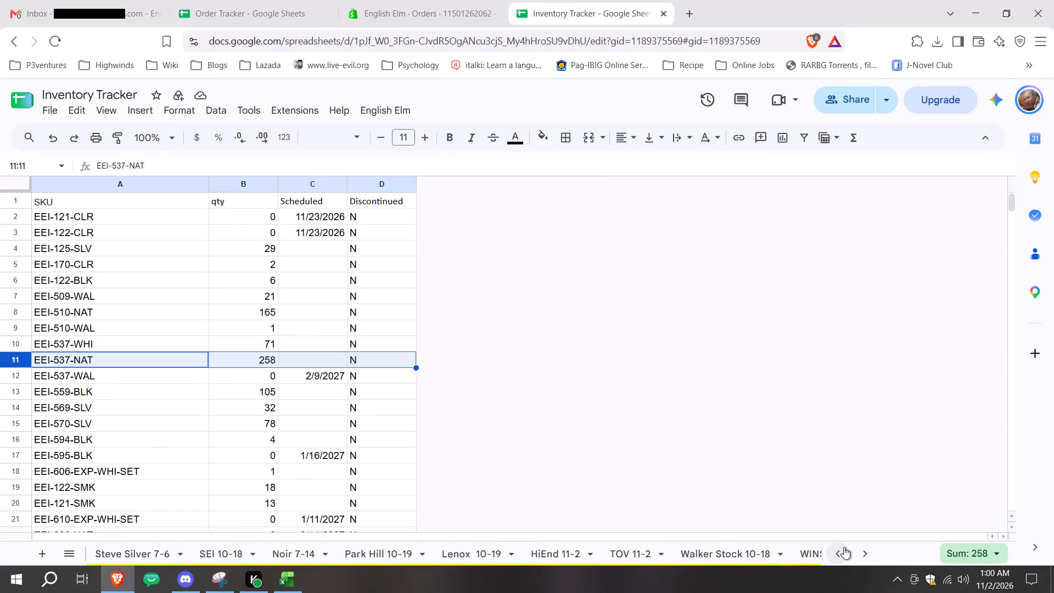
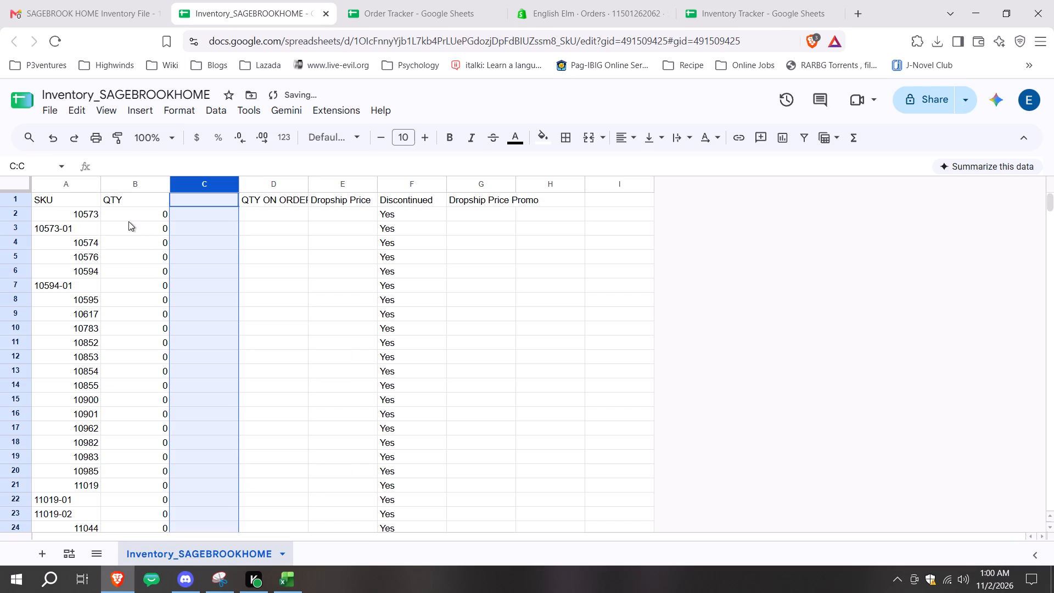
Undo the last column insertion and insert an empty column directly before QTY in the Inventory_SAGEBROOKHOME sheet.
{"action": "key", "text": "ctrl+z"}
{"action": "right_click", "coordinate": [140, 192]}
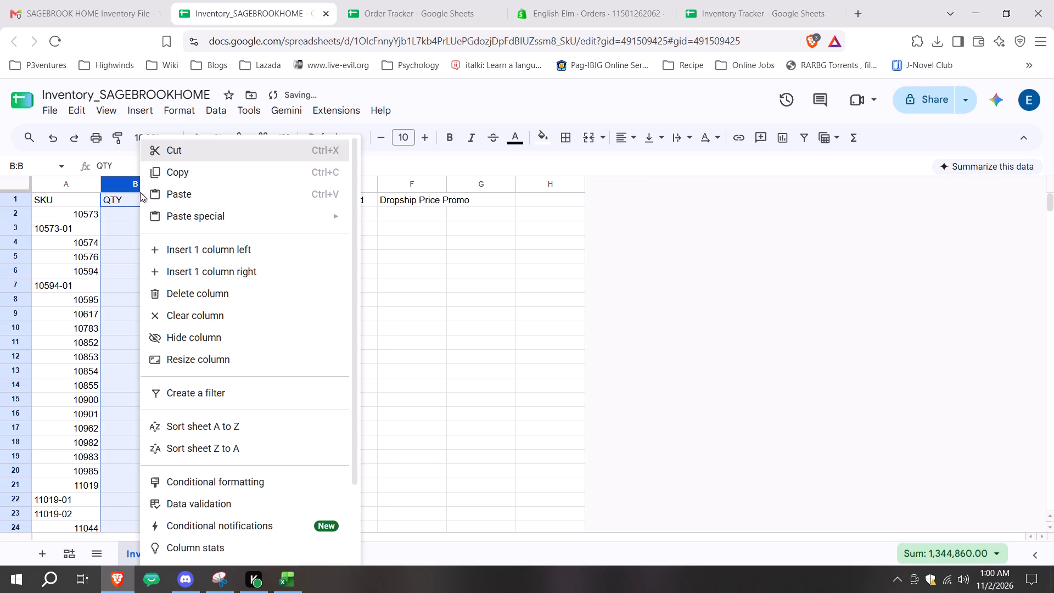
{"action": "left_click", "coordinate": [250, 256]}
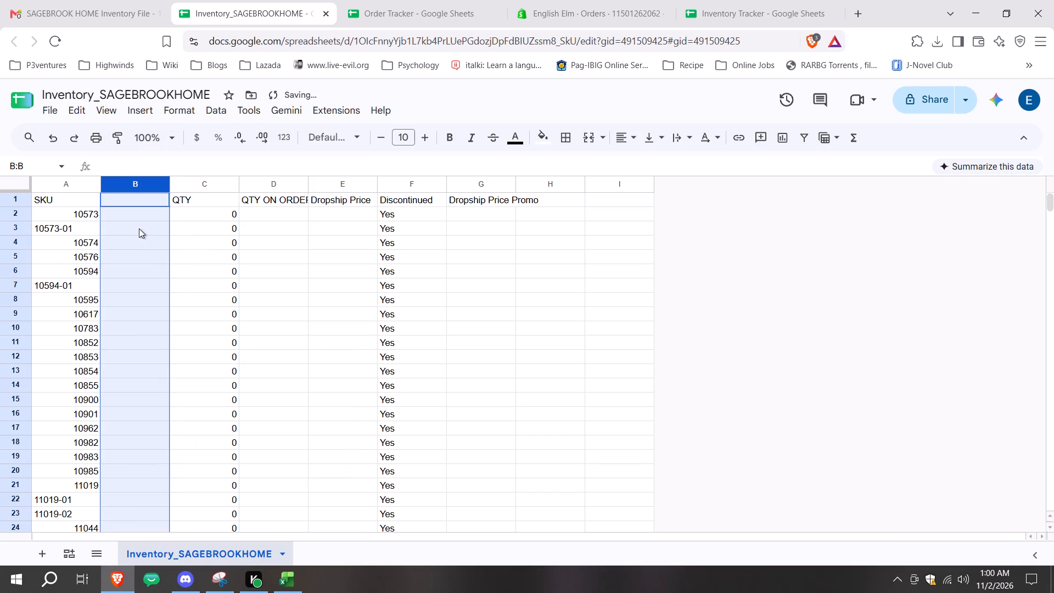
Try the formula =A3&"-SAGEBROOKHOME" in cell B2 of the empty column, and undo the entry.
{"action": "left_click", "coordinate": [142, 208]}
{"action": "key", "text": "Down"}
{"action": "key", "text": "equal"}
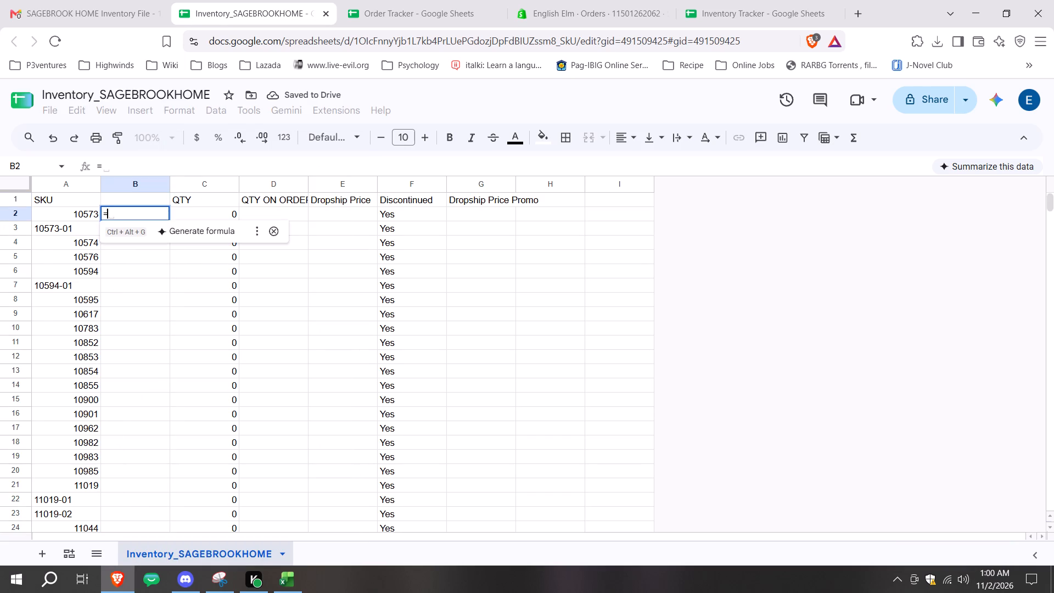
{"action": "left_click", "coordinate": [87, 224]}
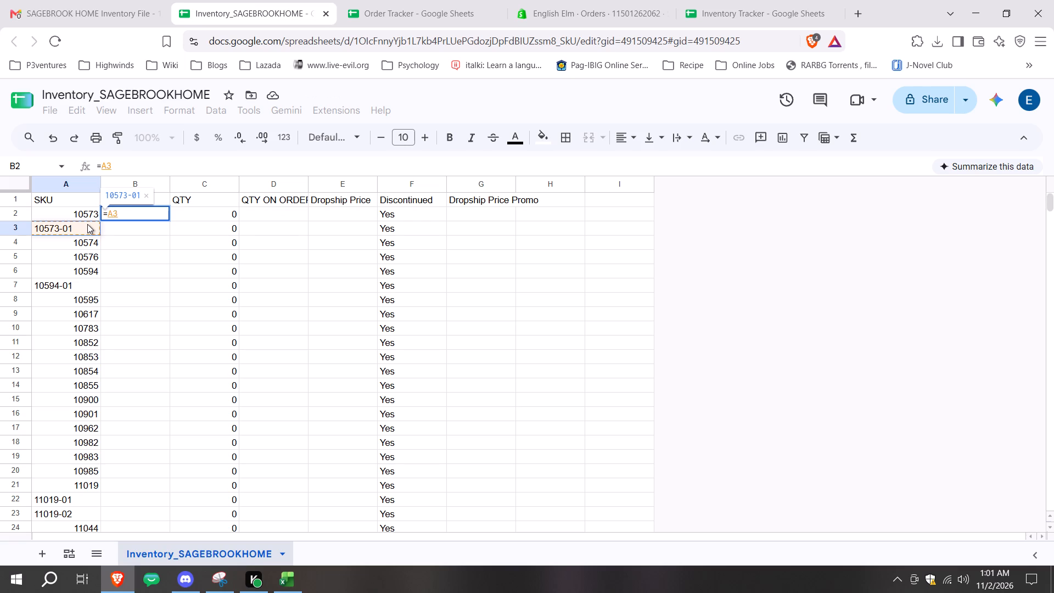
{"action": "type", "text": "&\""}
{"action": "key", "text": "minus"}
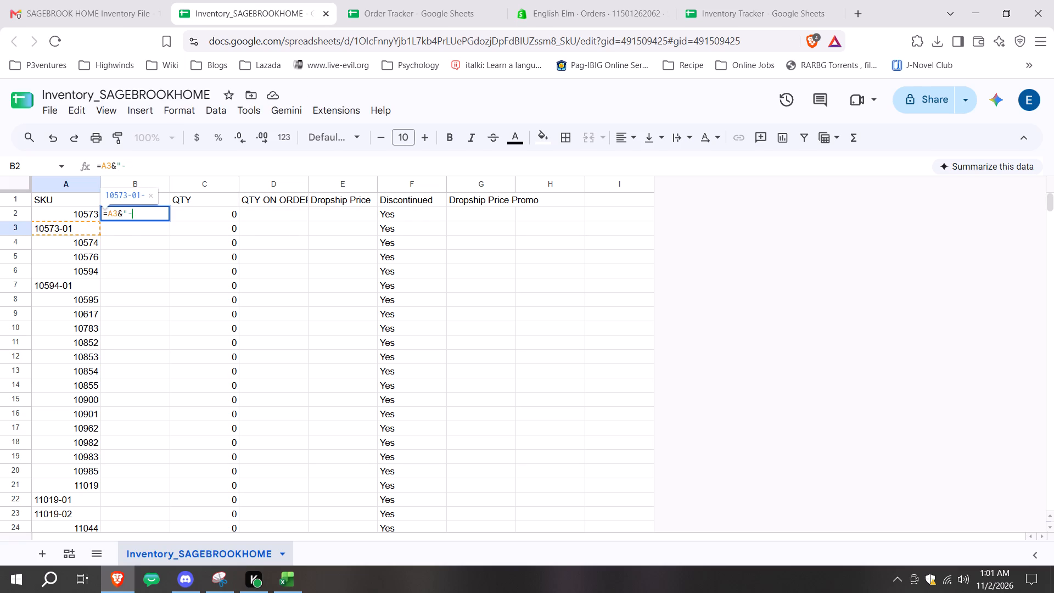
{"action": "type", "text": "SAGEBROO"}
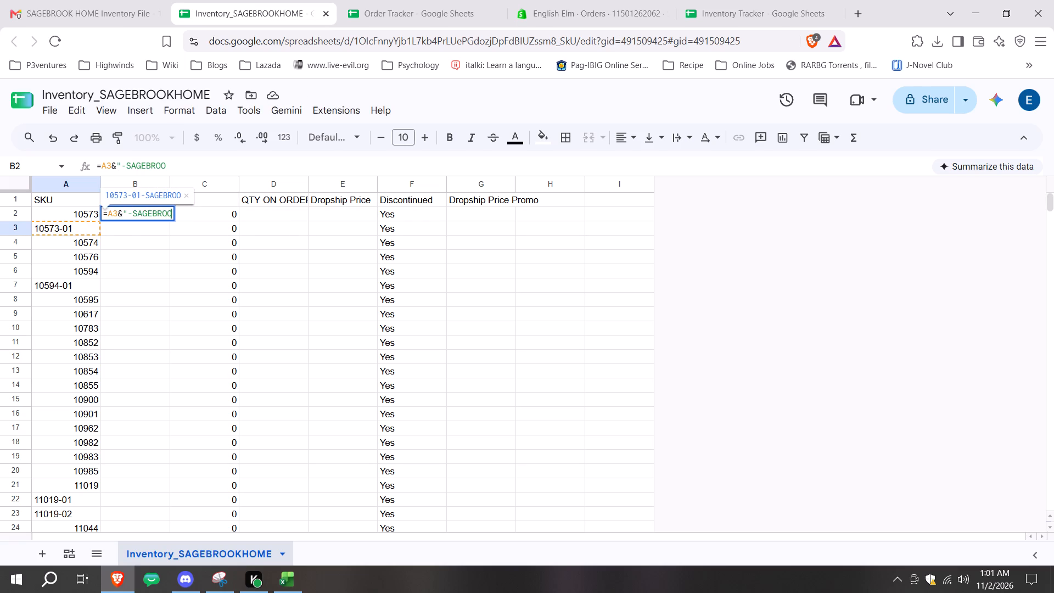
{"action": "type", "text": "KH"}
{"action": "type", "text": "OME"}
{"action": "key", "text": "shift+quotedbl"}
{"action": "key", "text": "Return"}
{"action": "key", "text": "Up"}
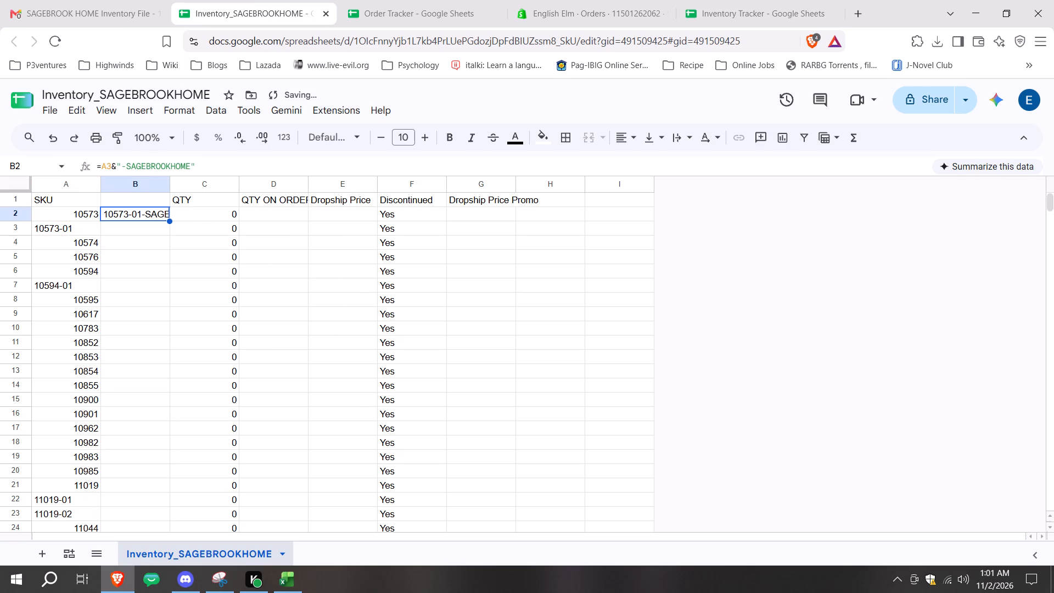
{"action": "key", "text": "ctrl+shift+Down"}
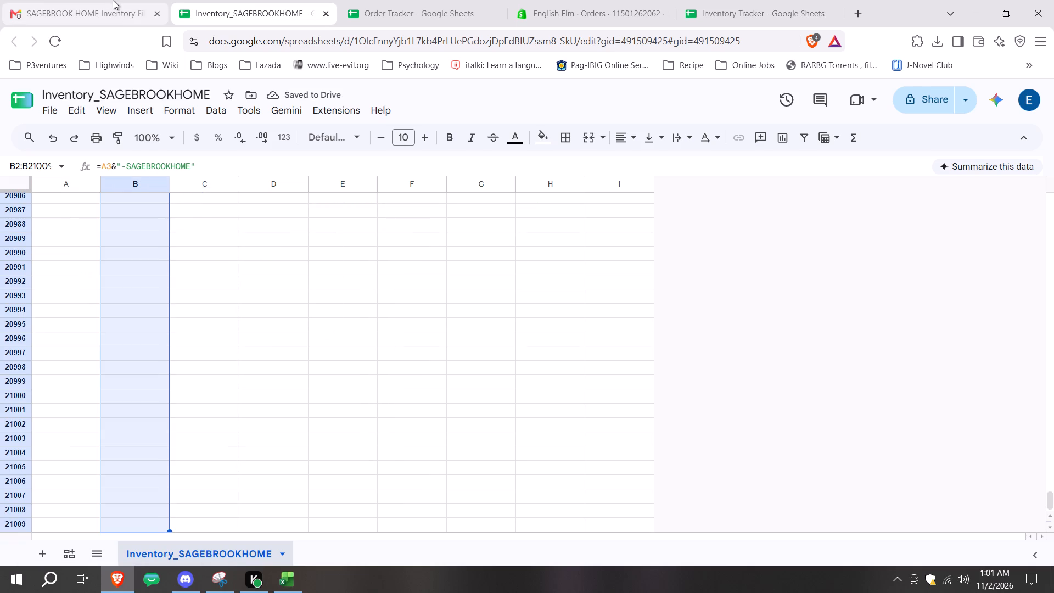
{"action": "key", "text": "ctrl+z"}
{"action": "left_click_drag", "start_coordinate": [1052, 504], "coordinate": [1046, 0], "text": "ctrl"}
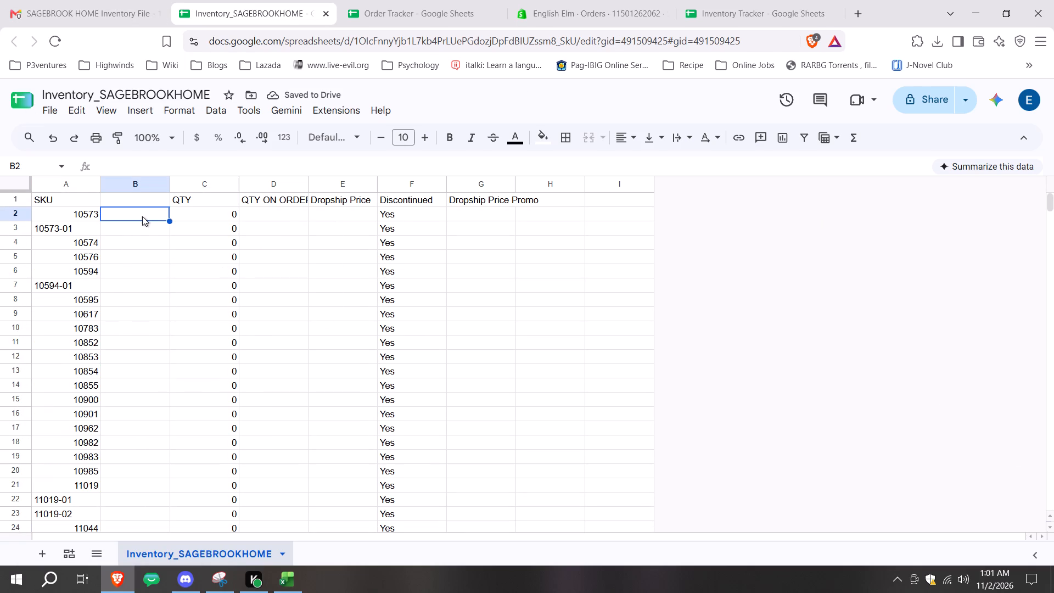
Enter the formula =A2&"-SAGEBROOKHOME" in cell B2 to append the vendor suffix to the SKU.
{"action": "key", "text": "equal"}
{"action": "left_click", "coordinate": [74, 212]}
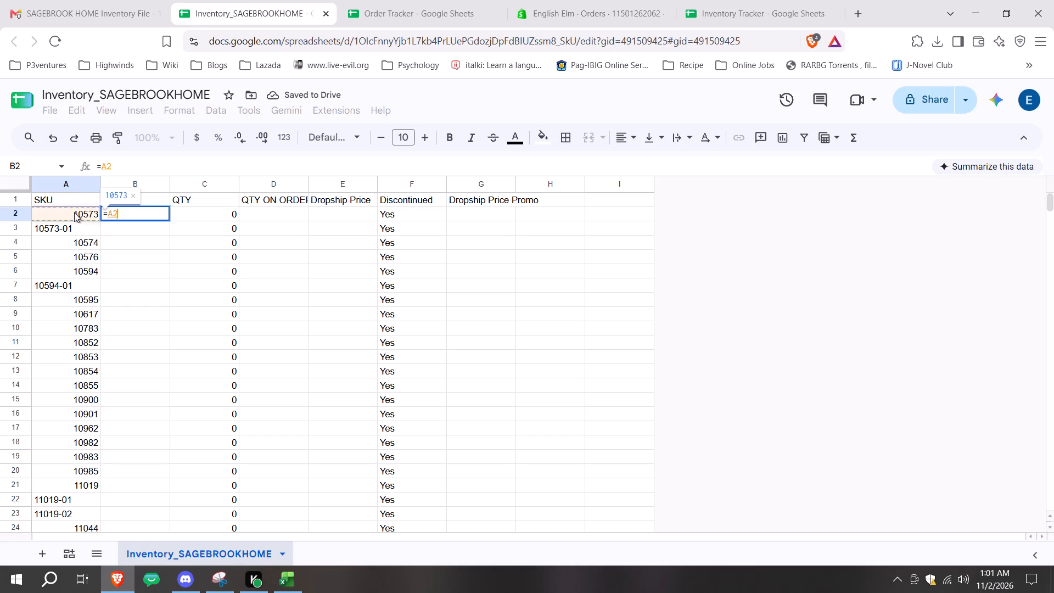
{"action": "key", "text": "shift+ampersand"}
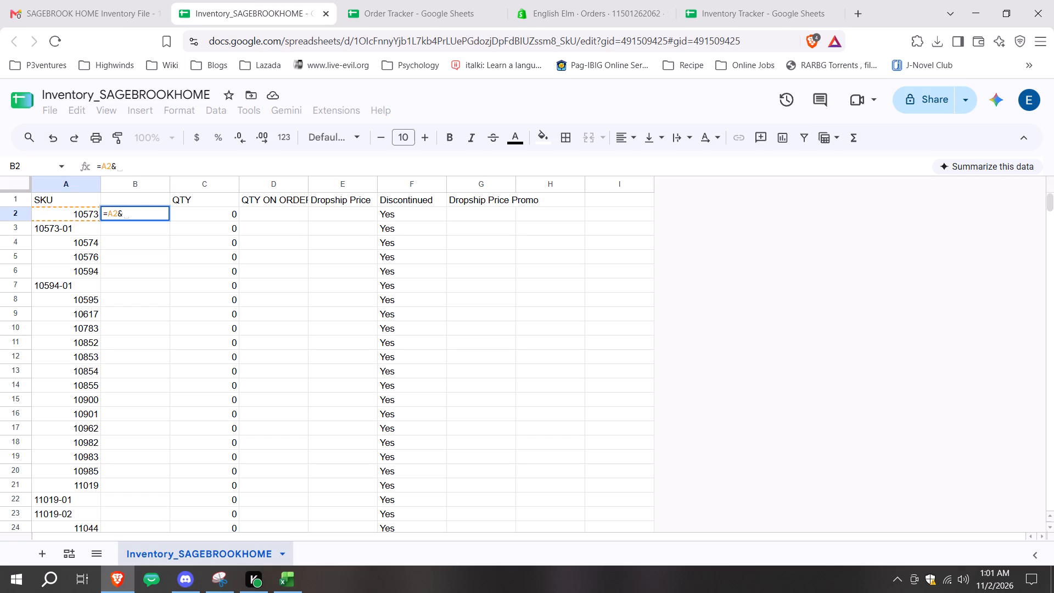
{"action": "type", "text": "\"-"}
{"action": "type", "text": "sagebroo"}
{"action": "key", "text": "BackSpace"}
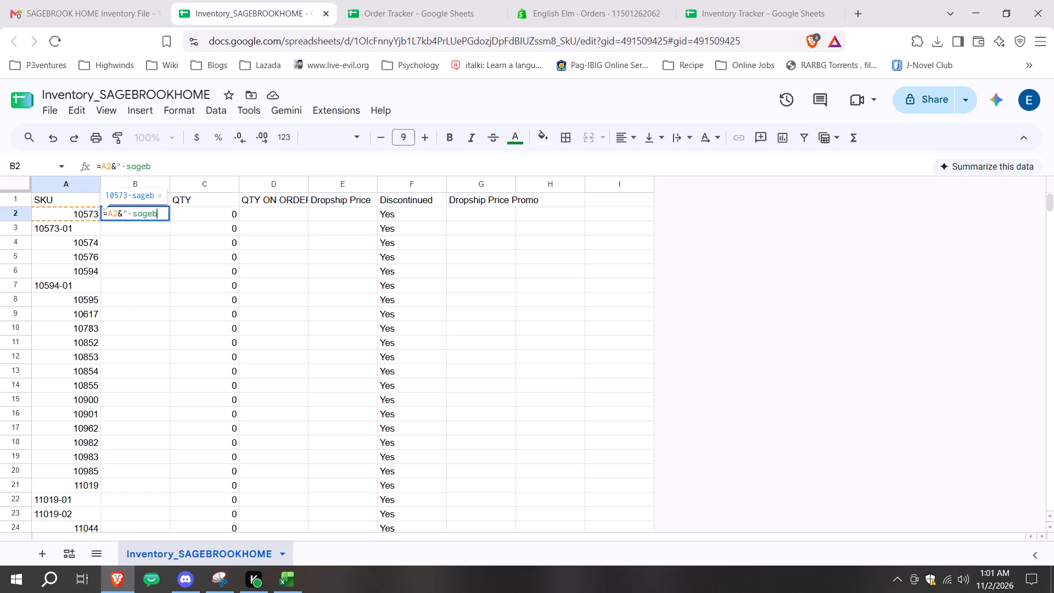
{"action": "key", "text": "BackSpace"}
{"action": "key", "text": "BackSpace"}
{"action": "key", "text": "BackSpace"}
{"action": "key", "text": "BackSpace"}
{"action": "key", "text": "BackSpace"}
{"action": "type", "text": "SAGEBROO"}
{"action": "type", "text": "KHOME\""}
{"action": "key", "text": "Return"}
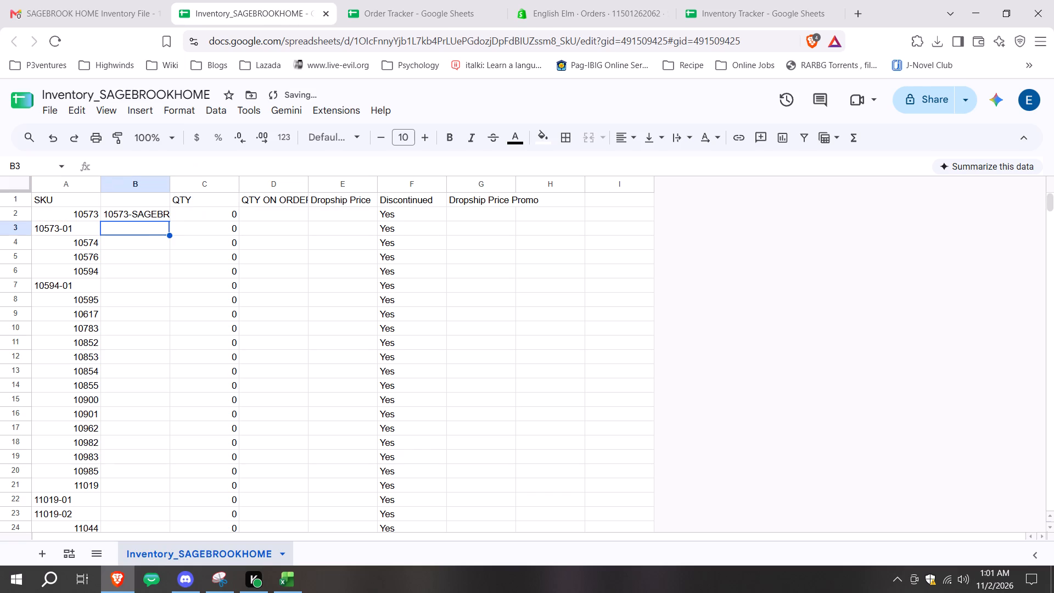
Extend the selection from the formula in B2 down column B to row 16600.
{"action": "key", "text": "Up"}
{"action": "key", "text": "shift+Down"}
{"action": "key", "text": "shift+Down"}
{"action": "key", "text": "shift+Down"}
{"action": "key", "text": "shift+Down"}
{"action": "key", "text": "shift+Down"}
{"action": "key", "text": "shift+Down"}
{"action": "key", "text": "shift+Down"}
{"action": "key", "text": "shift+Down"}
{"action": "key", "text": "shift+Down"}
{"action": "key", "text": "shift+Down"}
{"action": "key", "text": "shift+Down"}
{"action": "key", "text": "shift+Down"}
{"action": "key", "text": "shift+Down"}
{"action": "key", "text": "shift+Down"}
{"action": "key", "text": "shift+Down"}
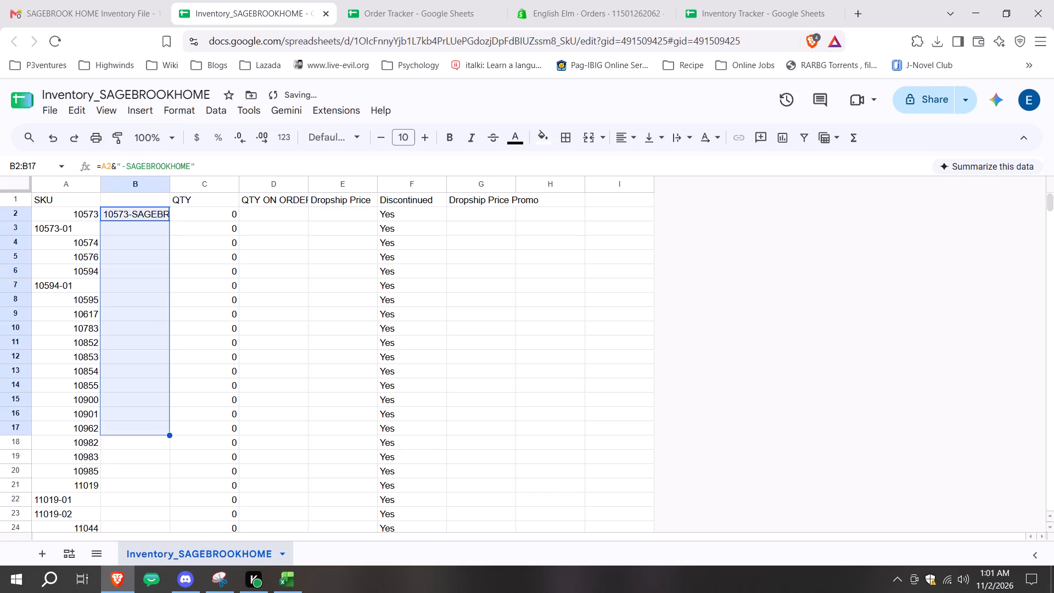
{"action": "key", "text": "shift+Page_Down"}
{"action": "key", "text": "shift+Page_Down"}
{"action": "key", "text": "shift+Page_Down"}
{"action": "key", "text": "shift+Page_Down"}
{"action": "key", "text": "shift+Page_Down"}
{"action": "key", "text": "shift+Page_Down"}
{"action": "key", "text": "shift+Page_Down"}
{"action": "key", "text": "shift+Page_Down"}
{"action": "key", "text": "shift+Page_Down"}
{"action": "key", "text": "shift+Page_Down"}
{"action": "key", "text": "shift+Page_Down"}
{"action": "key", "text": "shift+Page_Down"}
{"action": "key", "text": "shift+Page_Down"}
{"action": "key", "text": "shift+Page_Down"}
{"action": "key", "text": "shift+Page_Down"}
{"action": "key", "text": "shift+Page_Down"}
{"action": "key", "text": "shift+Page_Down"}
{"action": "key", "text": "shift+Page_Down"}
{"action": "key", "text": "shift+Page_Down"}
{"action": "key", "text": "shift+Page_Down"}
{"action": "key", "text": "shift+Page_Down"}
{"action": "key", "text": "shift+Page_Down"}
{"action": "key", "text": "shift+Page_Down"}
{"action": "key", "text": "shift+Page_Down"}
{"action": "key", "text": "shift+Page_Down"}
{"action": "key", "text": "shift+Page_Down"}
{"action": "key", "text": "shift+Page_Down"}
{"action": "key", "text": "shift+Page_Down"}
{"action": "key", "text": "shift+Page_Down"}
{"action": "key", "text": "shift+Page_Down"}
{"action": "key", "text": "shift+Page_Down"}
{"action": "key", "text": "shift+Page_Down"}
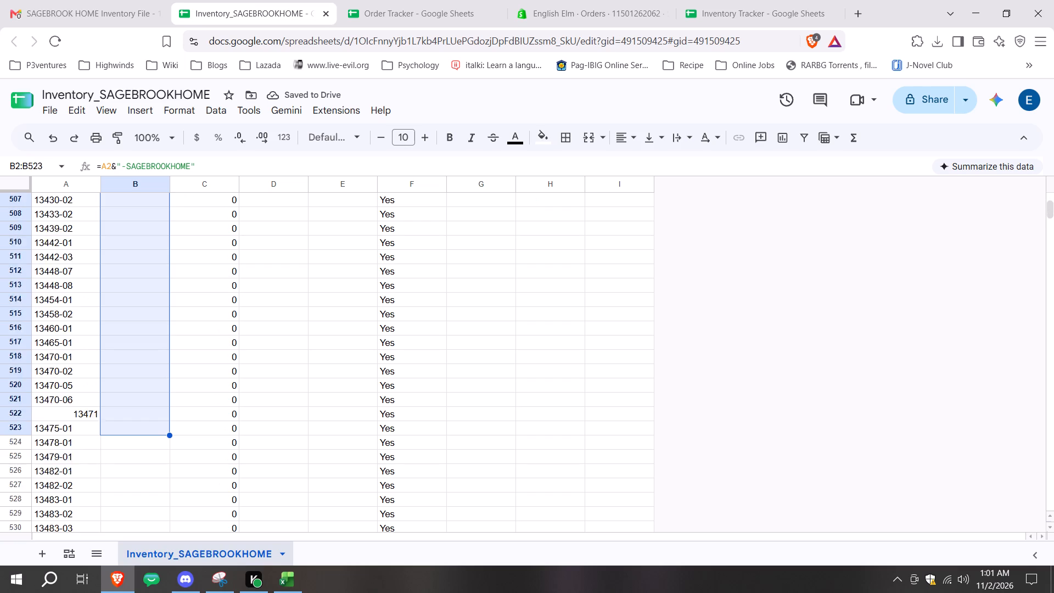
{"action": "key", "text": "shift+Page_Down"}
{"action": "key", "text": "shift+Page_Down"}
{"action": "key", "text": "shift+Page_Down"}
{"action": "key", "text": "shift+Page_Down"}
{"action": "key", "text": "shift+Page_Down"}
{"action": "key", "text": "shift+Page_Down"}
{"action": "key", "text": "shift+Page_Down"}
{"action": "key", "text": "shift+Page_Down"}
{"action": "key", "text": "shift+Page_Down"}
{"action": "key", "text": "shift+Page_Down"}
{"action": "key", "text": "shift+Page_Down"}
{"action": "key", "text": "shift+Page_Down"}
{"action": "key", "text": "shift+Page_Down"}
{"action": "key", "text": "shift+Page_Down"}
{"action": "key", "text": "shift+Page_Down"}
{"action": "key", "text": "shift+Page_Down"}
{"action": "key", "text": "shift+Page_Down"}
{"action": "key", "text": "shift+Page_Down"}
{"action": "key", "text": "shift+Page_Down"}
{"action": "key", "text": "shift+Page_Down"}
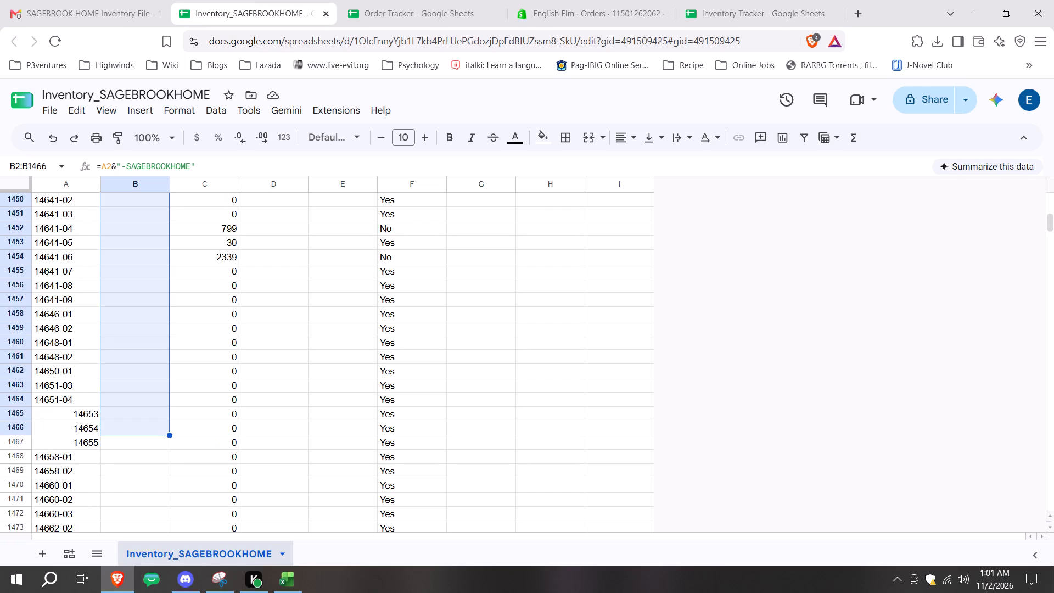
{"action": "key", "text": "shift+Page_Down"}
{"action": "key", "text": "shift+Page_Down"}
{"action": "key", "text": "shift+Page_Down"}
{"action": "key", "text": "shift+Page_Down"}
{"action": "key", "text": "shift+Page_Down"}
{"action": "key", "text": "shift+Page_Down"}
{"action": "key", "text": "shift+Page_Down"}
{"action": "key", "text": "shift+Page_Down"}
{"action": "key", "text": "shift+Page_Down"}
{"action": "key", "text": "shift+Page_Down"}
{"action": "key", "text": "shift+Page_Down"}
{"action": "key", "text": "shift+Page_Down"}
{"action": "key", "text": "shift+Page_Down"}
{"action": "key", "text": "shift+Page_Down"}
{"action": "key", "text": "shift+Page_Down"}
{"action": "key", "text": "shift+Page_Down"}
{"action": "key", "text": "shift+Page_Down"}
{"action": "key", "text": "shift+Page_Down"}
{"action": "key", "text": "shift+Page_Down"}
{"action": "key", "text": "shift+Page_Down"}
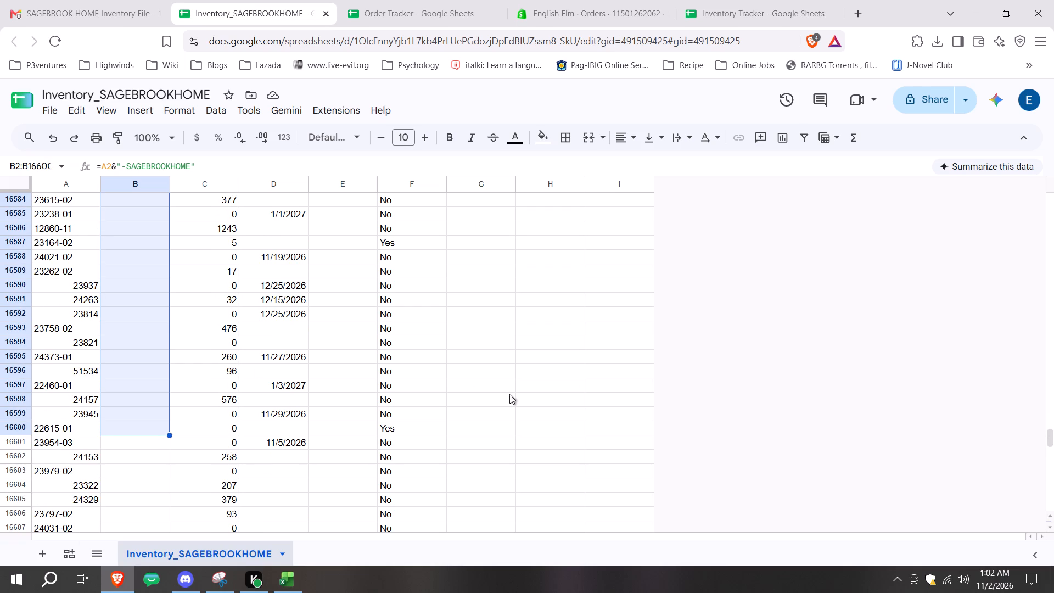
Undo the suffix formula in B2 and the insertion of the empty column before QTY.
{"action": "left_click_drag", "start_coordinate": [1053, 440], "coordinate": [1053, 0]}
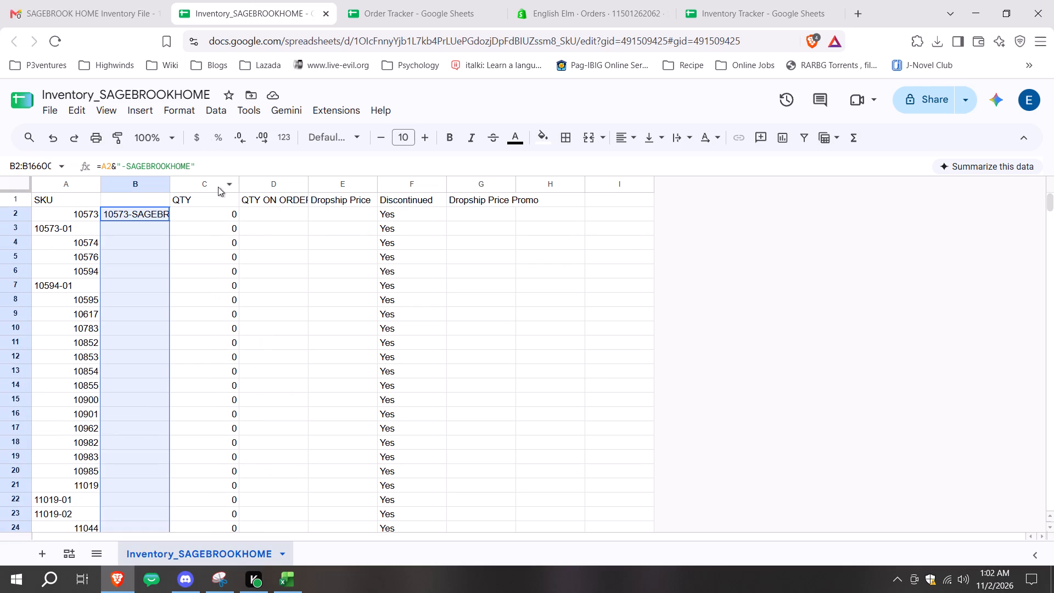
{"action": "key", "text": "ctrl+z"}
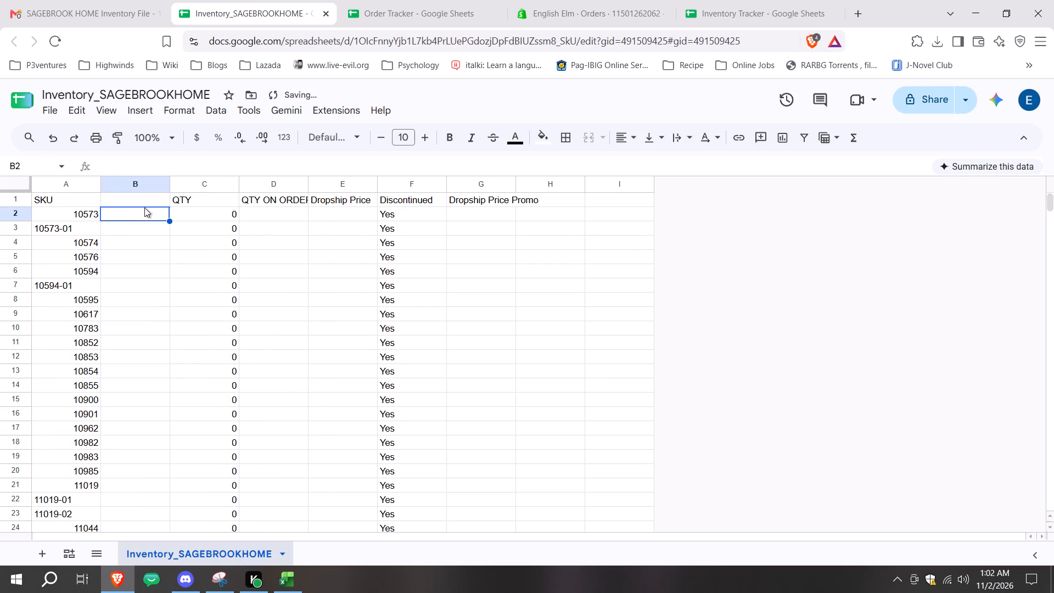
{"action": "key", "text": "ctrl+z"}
Create a filter over the whole inventory data range A1:F17662, including the header row.
{"action": "left_click", "coordinate": [40, 203]}
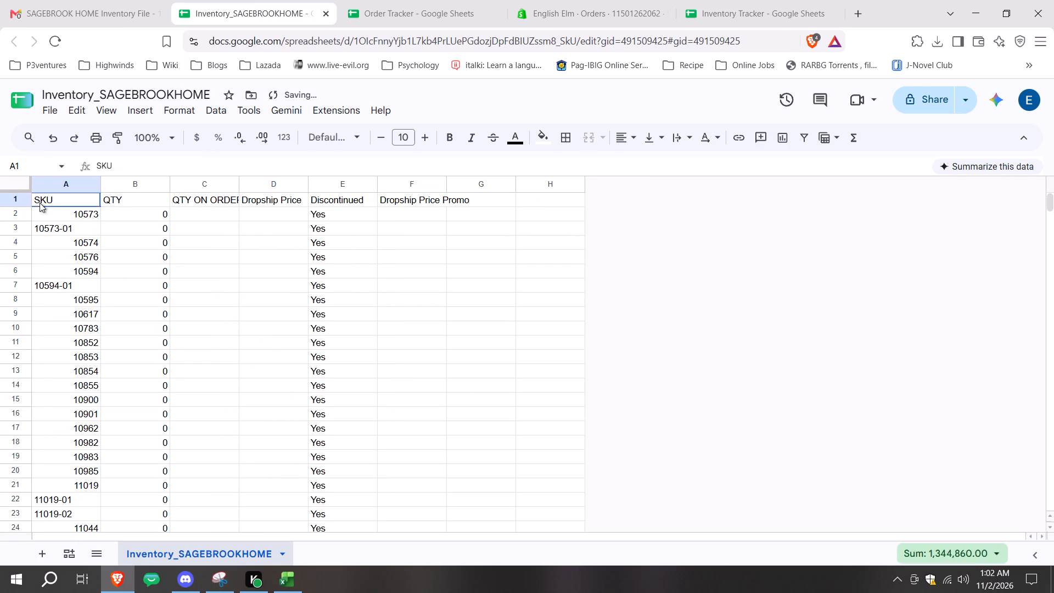
{"action": "key", "text": "ctrl+a"}
{"action": "left_click", "coordinate": [800, 136]}
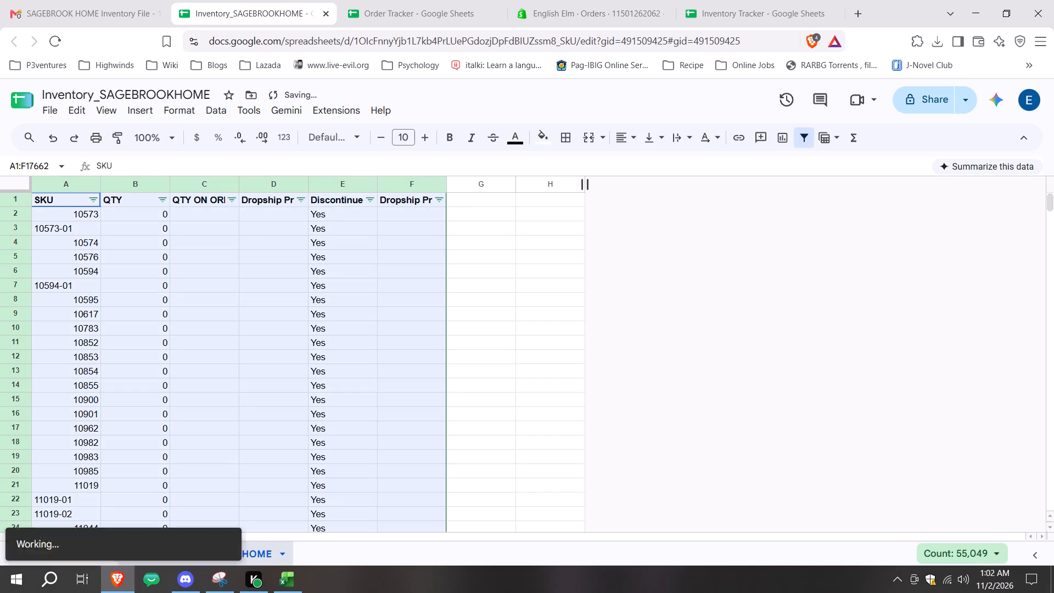
{"action": "left_click", "coordinate": [388, 218]}
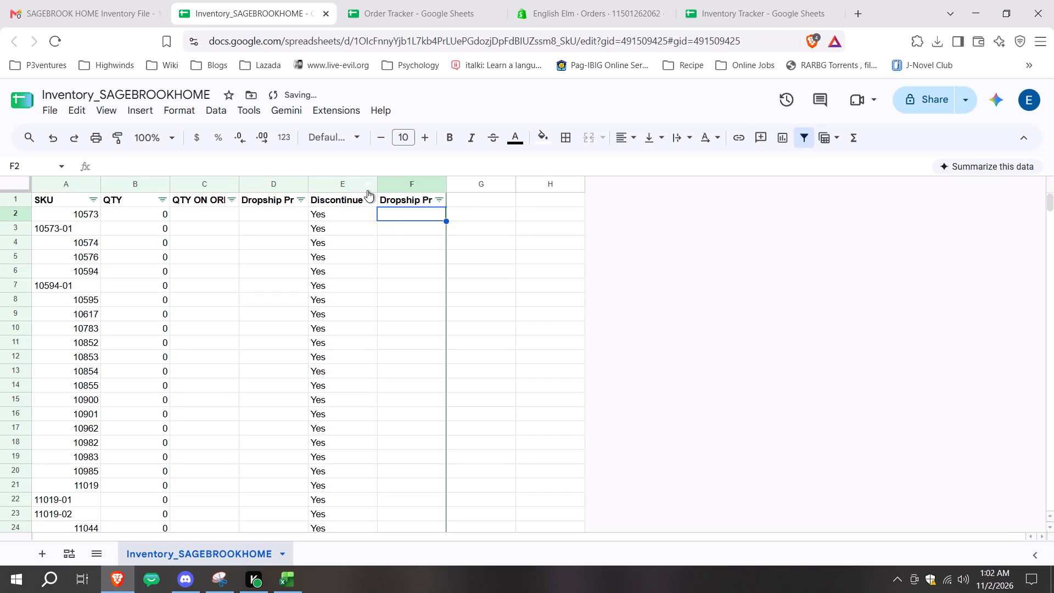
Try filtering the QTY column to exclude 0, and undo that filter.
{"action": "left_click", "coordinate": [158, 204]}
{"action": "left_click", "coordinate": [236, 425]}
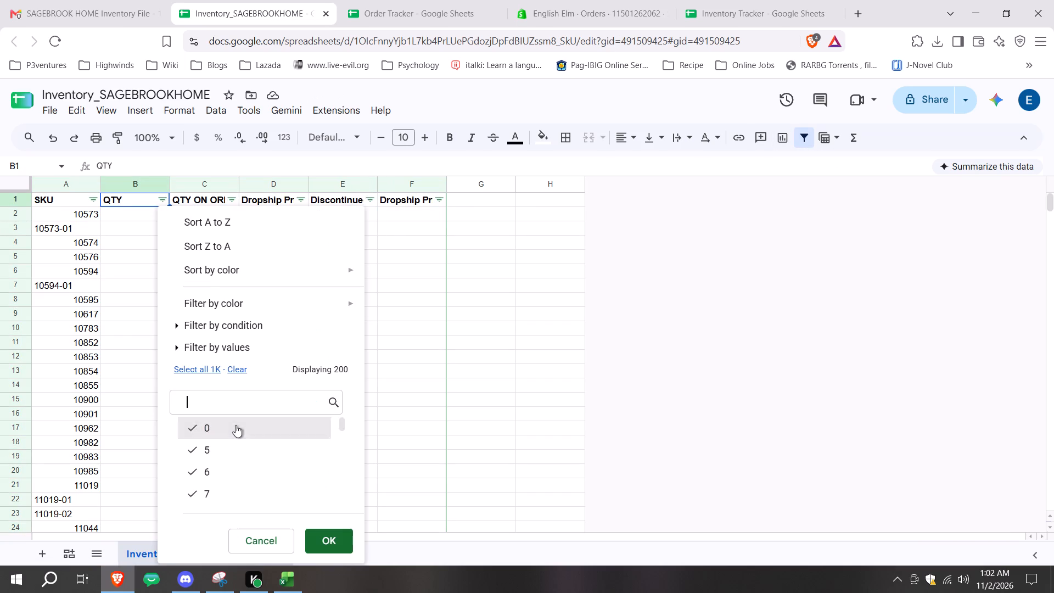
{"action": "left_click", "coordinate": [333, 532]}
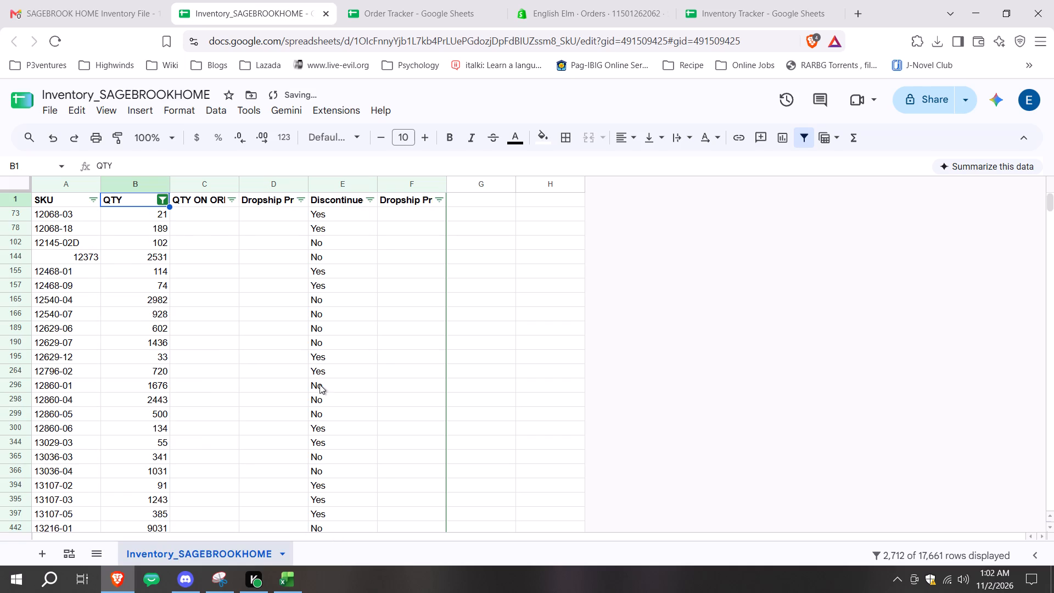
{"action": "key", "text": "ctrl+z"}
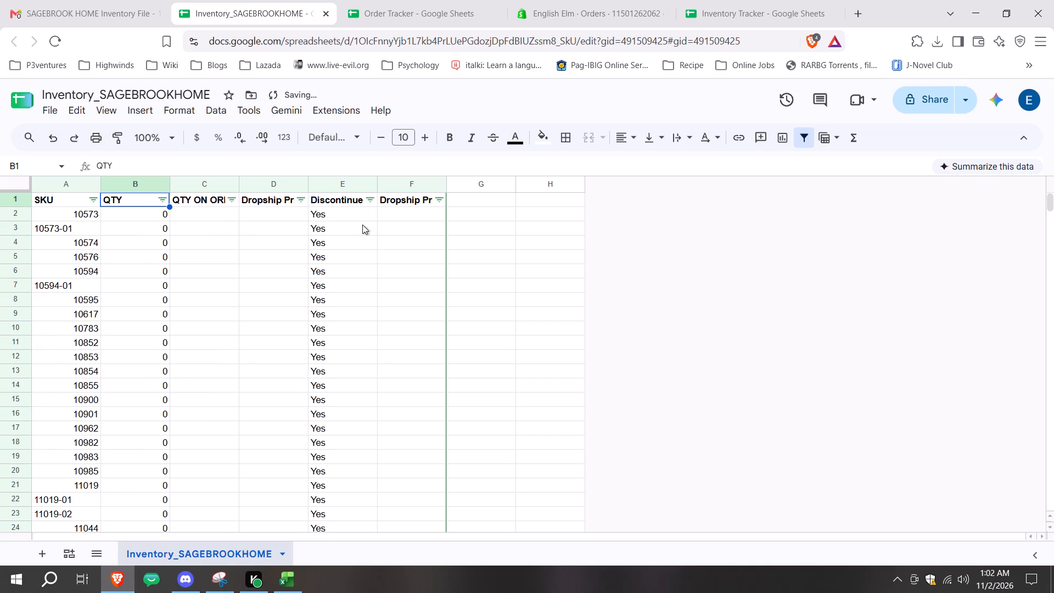
Filter the Discontinued column to exclude Yes so that only the No rows are listed.
{"action": "left_click", "coordinate": [371, 202]}
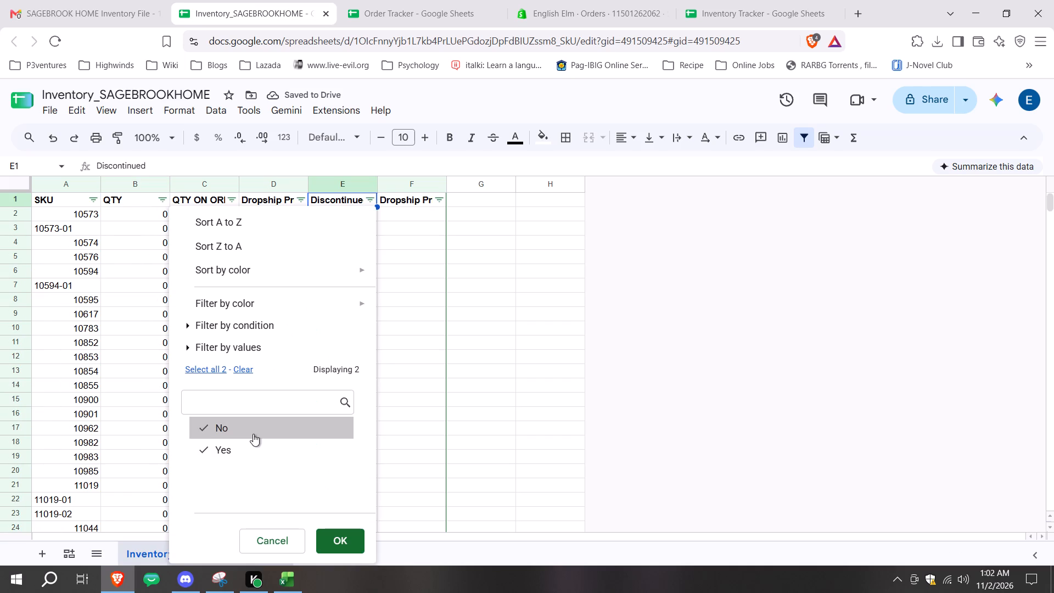
{"action": "left_click", "coordinate": [248, 444]}
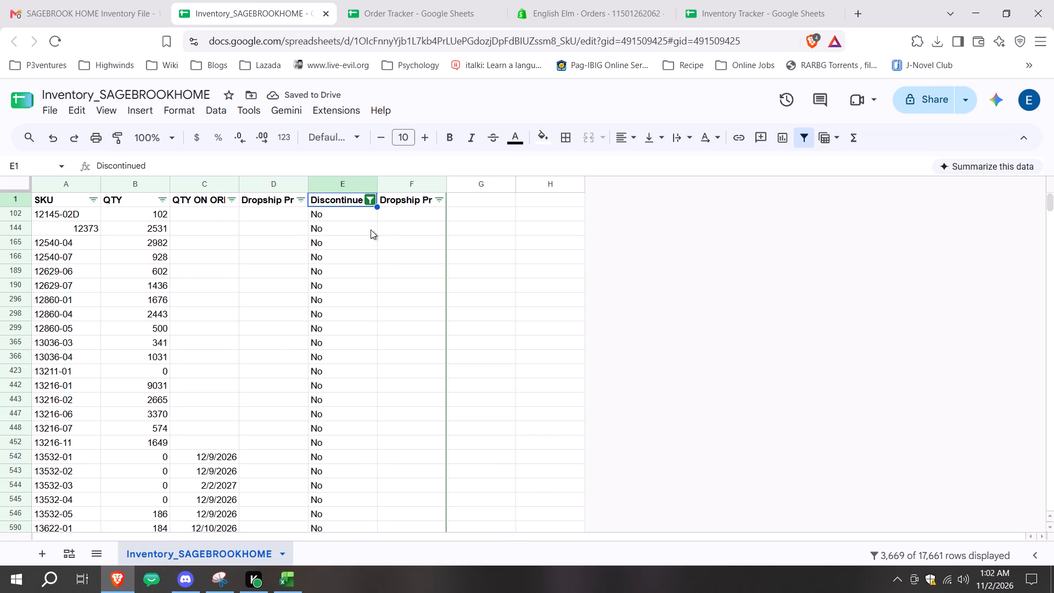
{"action": "scroll", "coordinate": [481, 276], "scroll_direction": "down", "scroll_amount": 5}
{"action": "scroll", "coordinate": [453, 296], "scroll_direction": "up", "scroll_amount": 6}
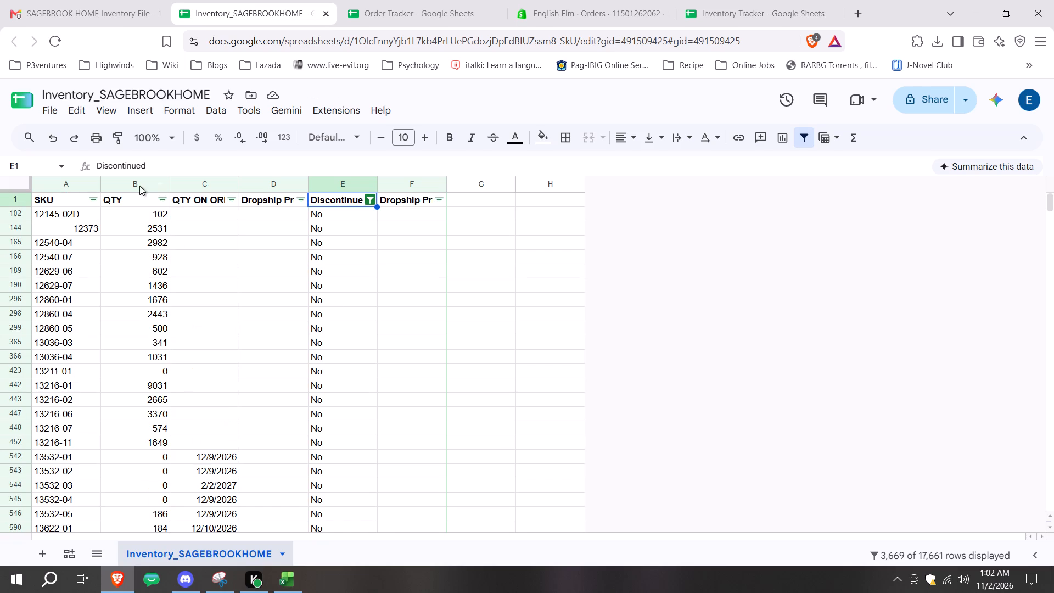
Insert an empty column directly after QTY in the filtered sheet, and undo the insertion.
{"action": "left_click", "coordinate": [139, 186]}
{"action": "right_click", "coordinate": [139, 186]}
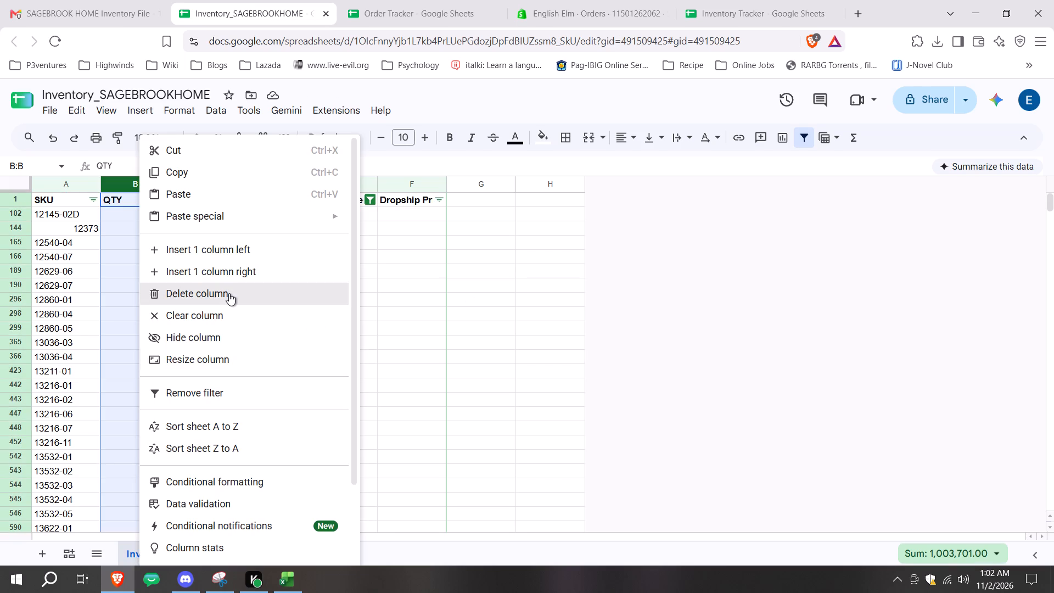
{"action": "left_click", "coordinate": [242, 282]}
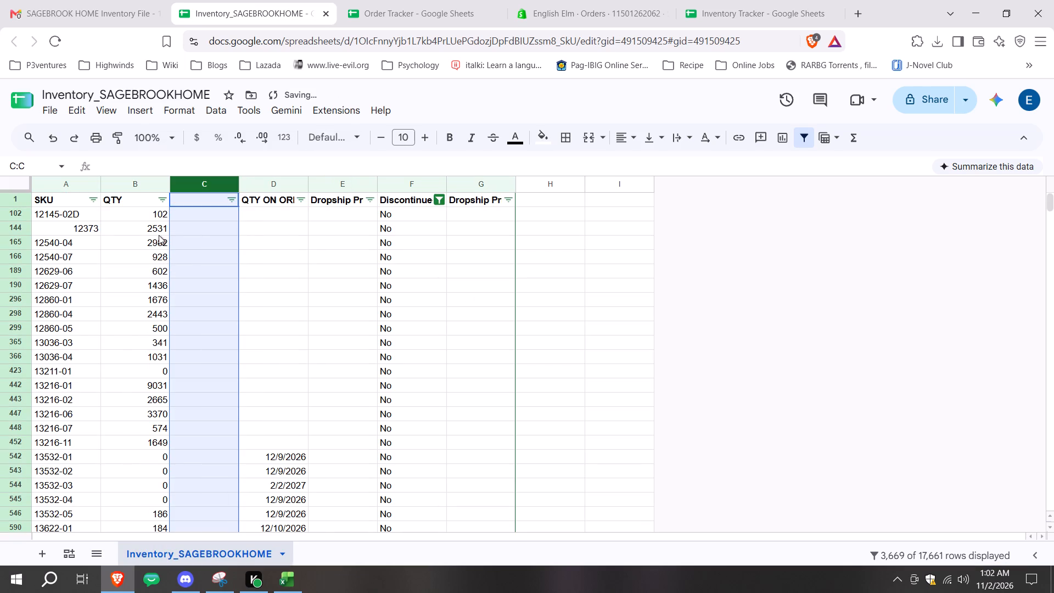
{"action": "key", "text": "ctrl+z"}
Insert an empty column between SKU and QTY in the filtered sheet.
{"action": "right_click", "coordinate": [134, 187]}
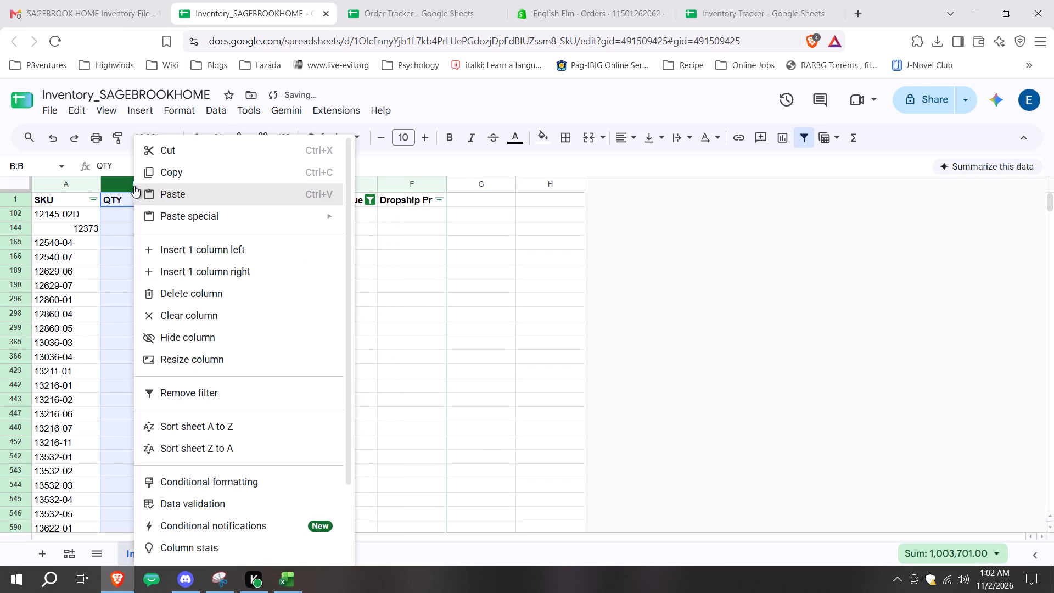
{"action": "left_click", "coordinate": [253, 258]}
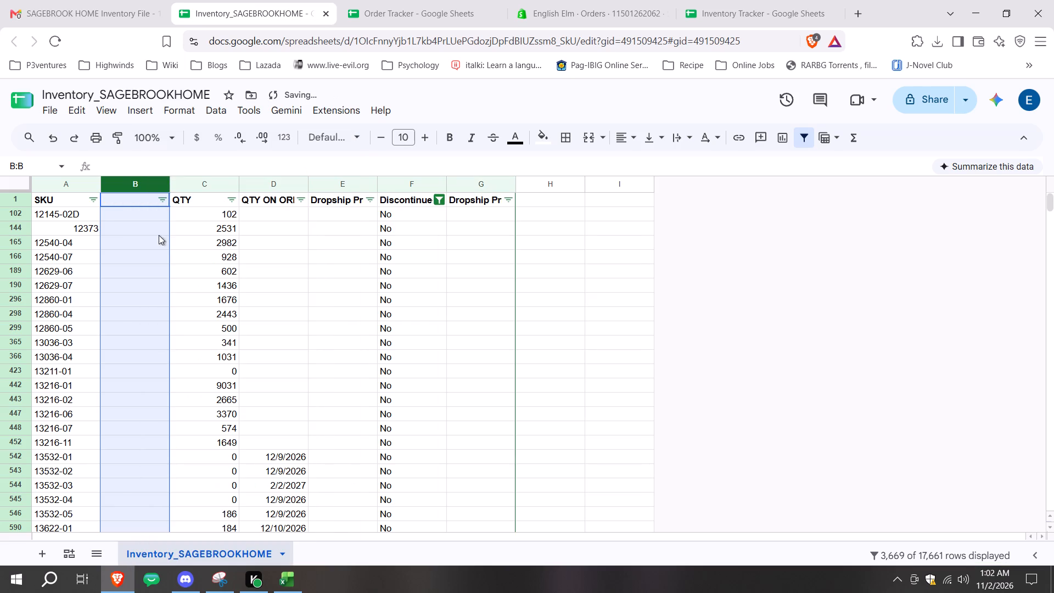
In the empty column's first filtered row, enter the formula =A102&"-SAGEBROOKHOME" to append the vendor suffix to the SKU.
{"action": "left_click", "coordinate": [155, 221]}
{"action": "key", "text": "minus"}
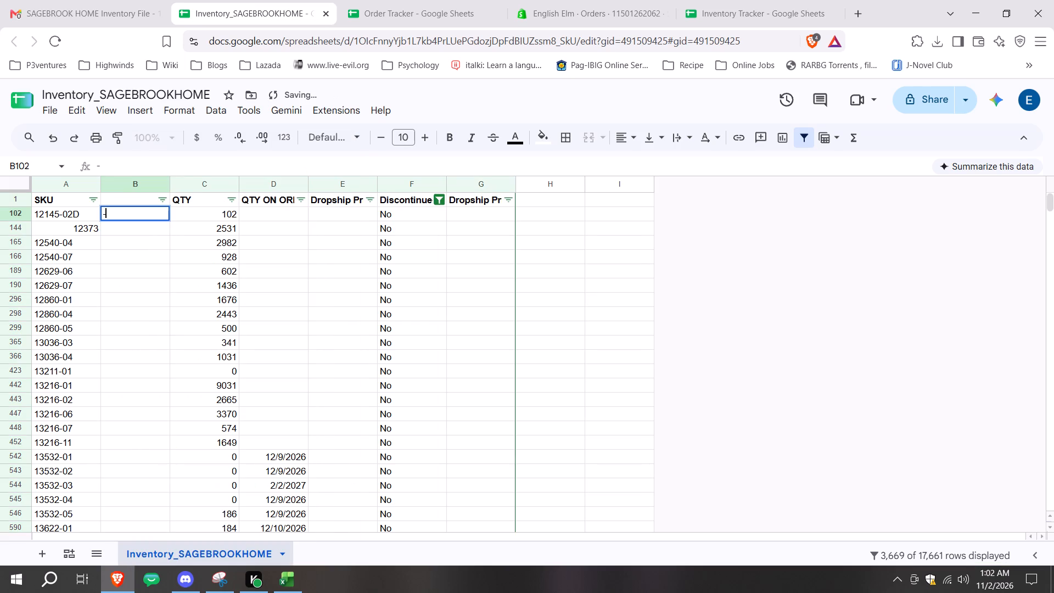
{"action": "key", "text": "BackSpace"}
{"action": "key", "text": "equal"}
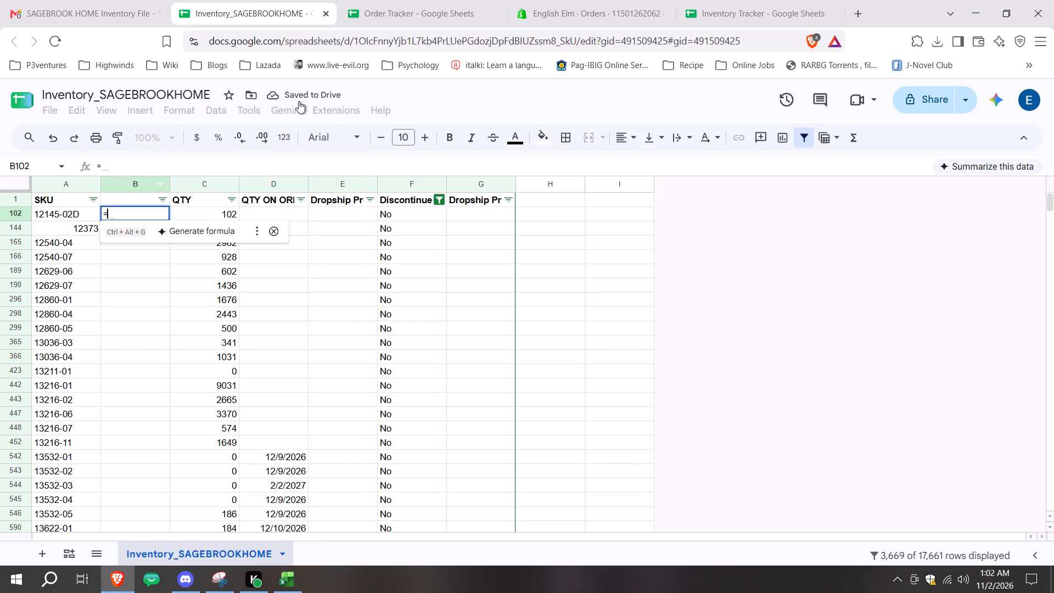
{"action": "left_click", "coordinate": [81, 203]}
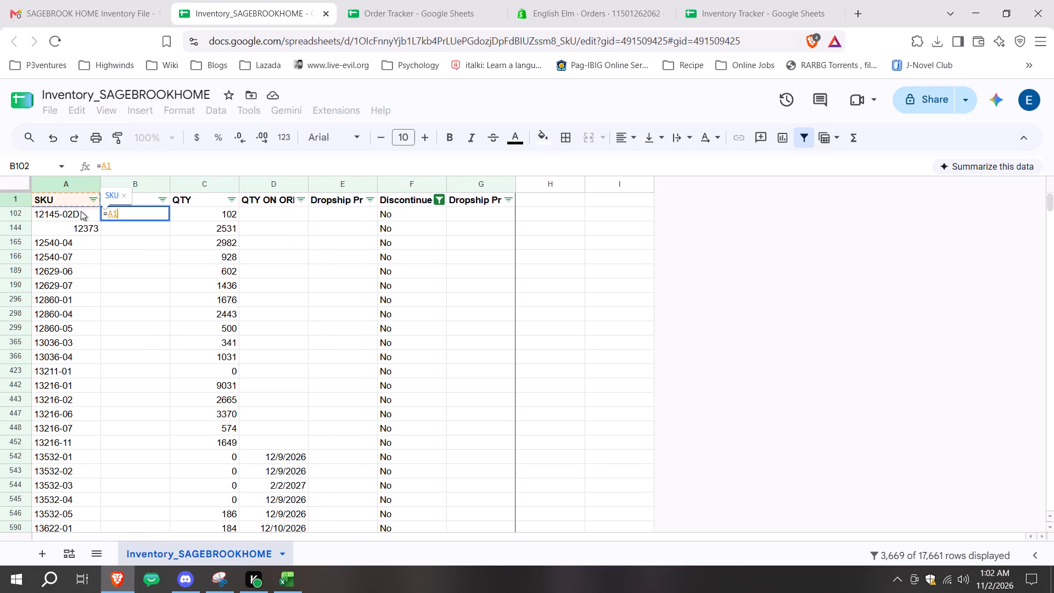
{"action": "left_click", "coordinate": [81, 211]}
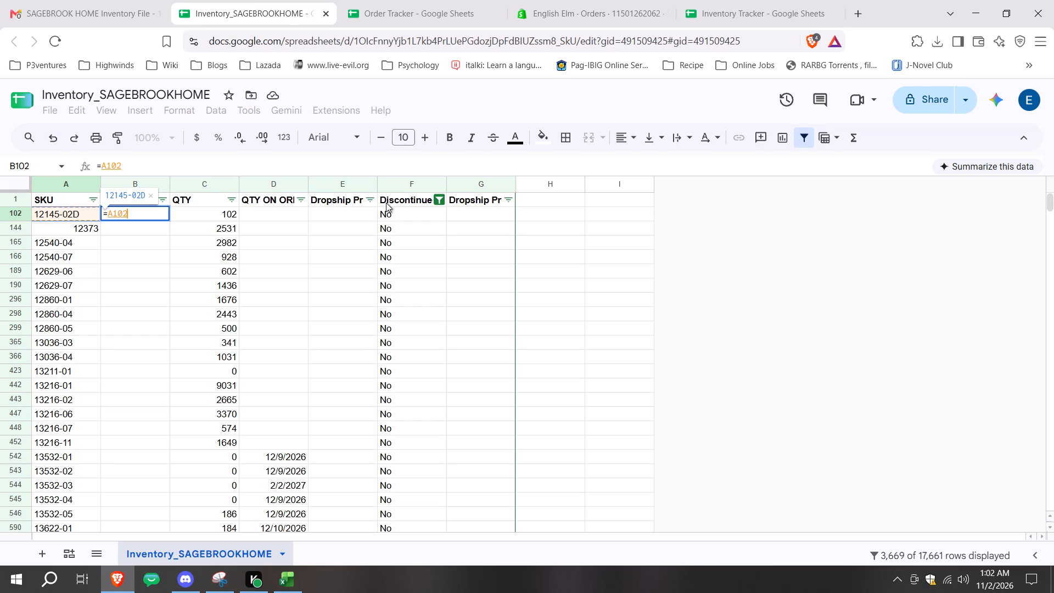
{"action": "type", "text": "&\""}
{"action": "key", "text": "minus"}
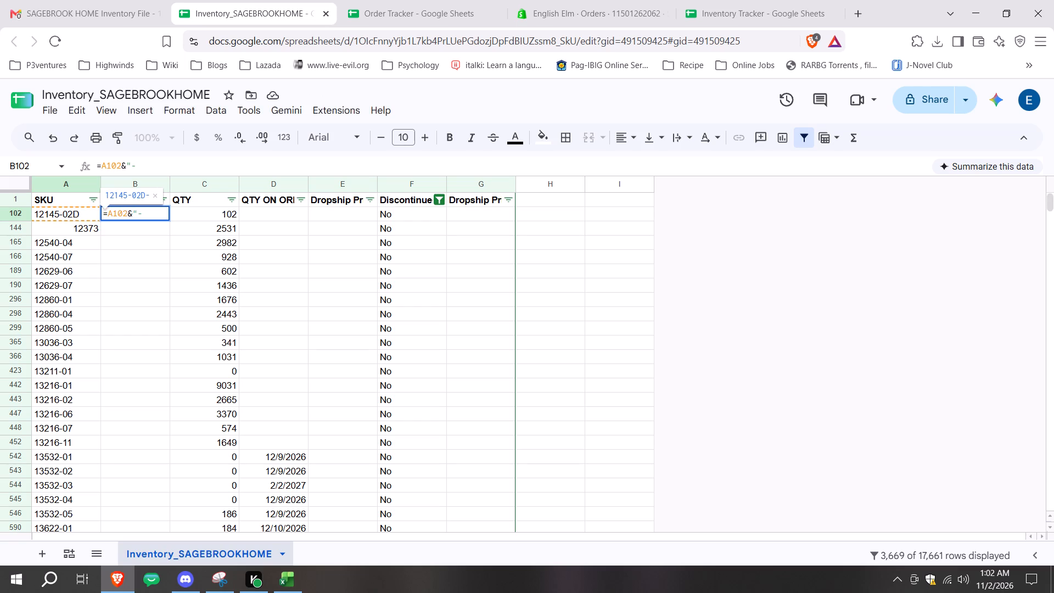
{"action": "type", "text": "sage"}
{"action": "key", "text": "BackSpace"}
{"action": "key", "text": "BackSpace"}
{"action": "key", "text": "BackSpace"}
{"action": "type", "text": "SAGEBROOKO"}
{"action": "key", "text": "BackSpace"}
{"action": "type", "text": "HOME\""}
{"action": "key", "text": "Return"}
{"action": "key", "text": "Up"}
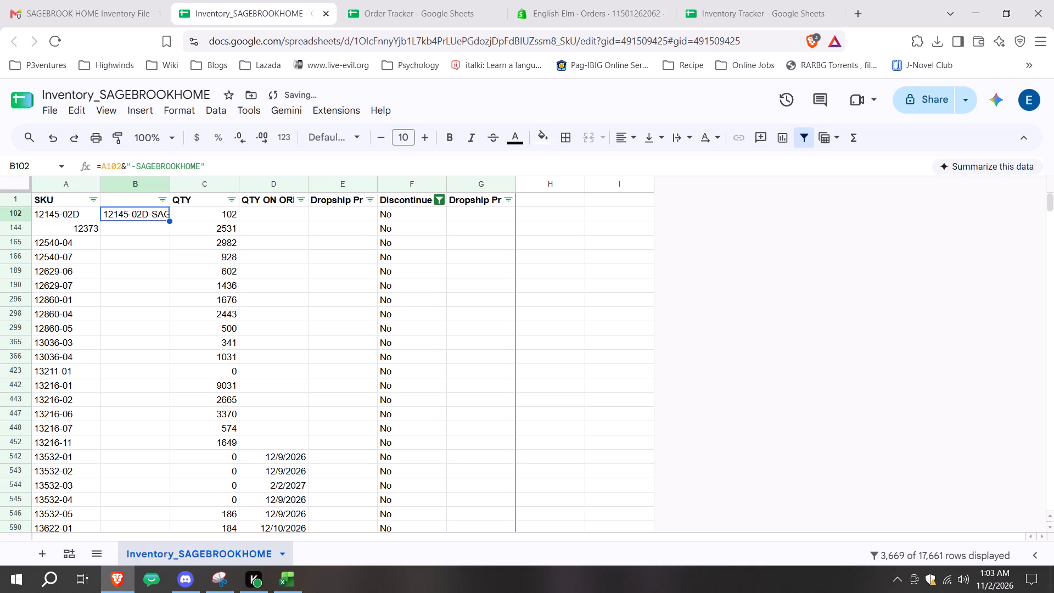
Fill the suffix formula down column B from row 102 through the last data row, 17662.
{"action": "key", "text": "shift+Down"}
{"action": "key", "text": "shift+Down"}
{"action": "key", "text": "shift+Down"}
{"action": "key", "text": "shift+Down"}
{"action": "key", "text": "shift+Down"}
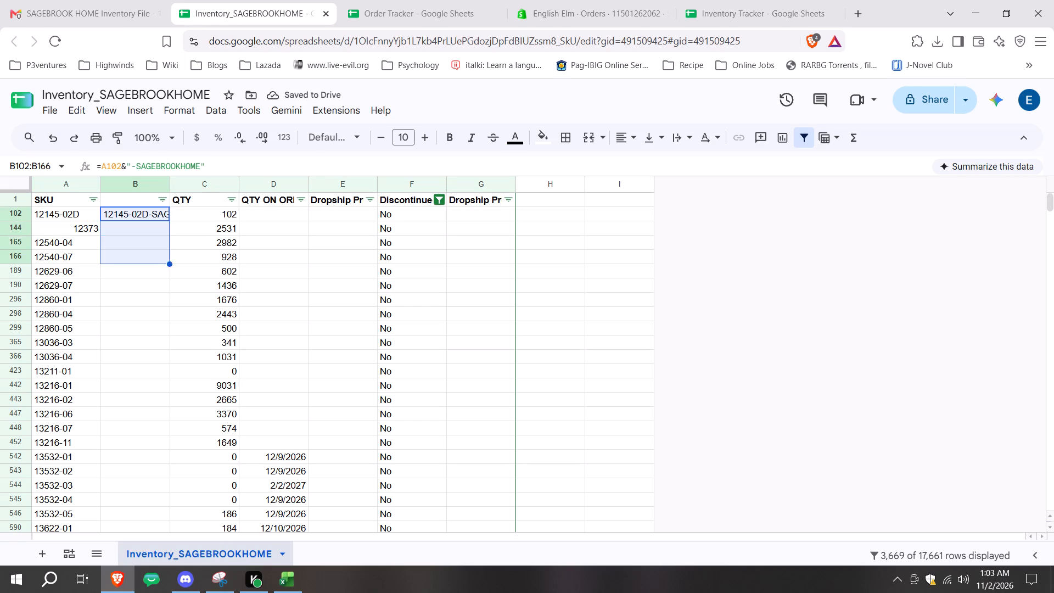
{"action": "key", "text": "shift+Page_Down"}
{"action": "key", "text": "shift+Page_Down"}
{"action": "key", "text": "shift+Page_Down"}
{"action": "key", "text": "shift+Page_Down"}
{"action": "key", "text": "shift+Page_Down"}
{"action": "key", "text": "shift+Page_Down"}
{"action": "key", "text": "shift+Page_Down"}
{"action": "key", "text": "shift+Page_Down"}
{"action": "key", "text": "shift+Page_Down"}
{"action": "key", "text": "shift+Page_Down"}
{"action": "key", "text": "shift+Page_Down"}
{"action": "key", "text": "shift+Page_Down"}
{"action": "key", "text": "shift+Page_Down"}
{"action": "key", "text": "shift+Page_Down"}
{"action": "key", "text": "shift+Page_Down"}
{"action": "key", "text": "shift+Page_Down"}
{"action": "key", "text": "shift+Page_Down"}
{"action": "key", "text": "shift+Page_Down"}
{"action": "key", "text": "shift+Page_Down"}
{"action": "key", "text": "shift+Page_Down"}
{"action": "key", "text": "shift+Page_Down"}
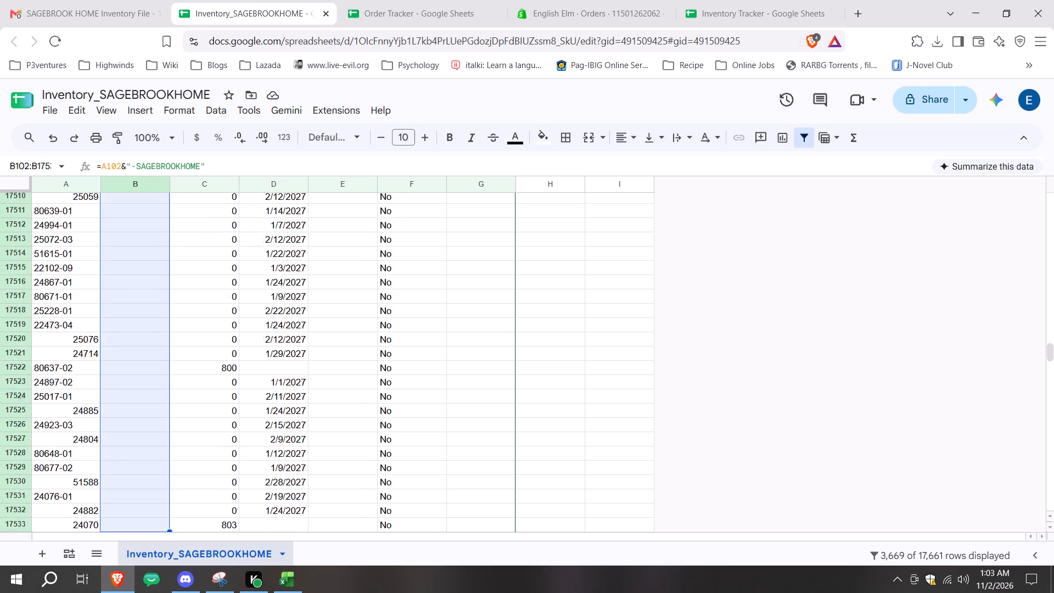
{"action": "key", "text": "shift+Page_Up"}
{"action": "key", "text": "shift+Page_Up"}
{"action": "key", "text": "shift+Page_Up"}
{"action": "key", "text": "shift+Page_Up"}
{"action": "key", "text": "shift+Page_Up"}
{"action": "key", "text": "shift+Page_Up"}
{"action": "key", "text": "shift+Page_Up"}
{"action": "key", "text": "shift+Page_Up"}
{"action": "key", "text": "shift+Page_Up"}
{"action": "key", "text": "shift+Page_Up"}
{"action": "key", "text": "shift+Page_Up"}
{"action": "key", "text": "shift+Page_Up"}
{"action": "key", "text": "shift+Page_Up"}
{"action": "key", "text": "shift+Page_Up"}
{"action": "key", "text": "shift+Page_Up"}
{"action": "key", "text": "shift+Page_Up"}
{"action": "key", "text": "shift+Page_Up"}
{"action": "key", "text": "shift+Page_Up"}
{"action": "key", "text": "shift+Page_Up"}
{"action": "key", "text": "shift+Page_Up"}
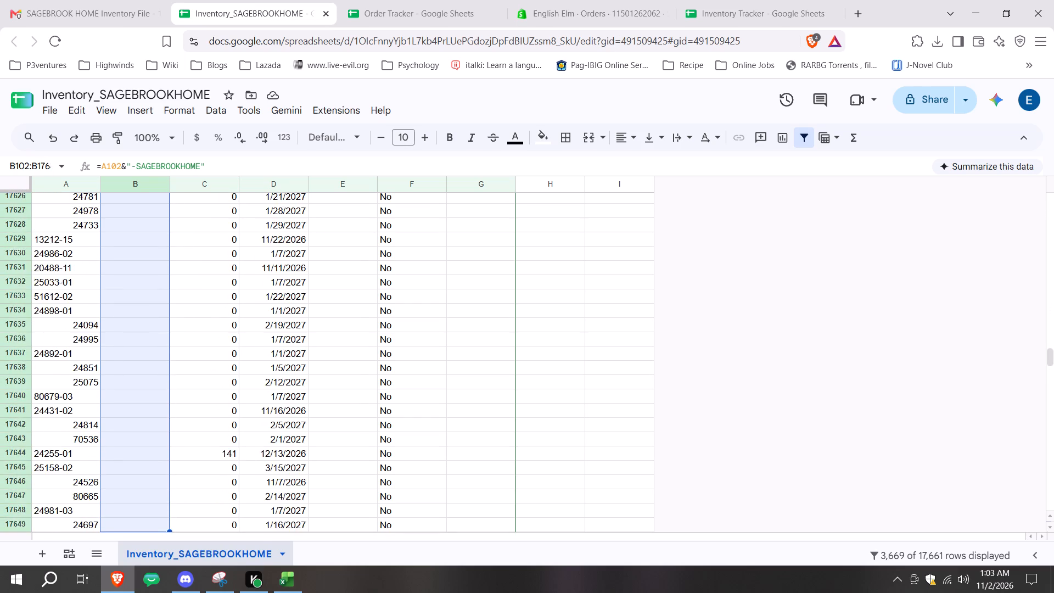
{"action": "key", "text": "shift+Page_Down"}
{"action": "key", "text": "shift+Page_Down"}
{"action": "key", "text": "shift+Page_Down"}
{"action": "key", "text": "shift+Page_Down"}
{"action": "key", "text": "shift+Page_Down"}
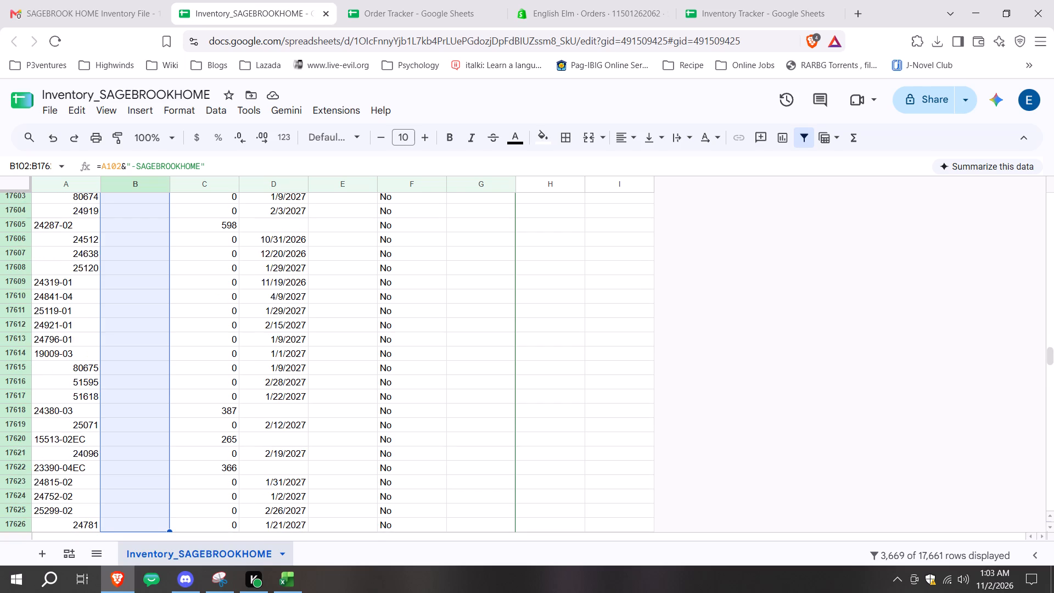
{"action": "key", "text": "shift+Page_Down"}
{"action": "key", "text": "shift+Page_Down"}
{"action": "key", "text": "shift+Left"}
{"action": "key", "text": "shift+Left"}
{"action": "key", "text": "shift+Left"}
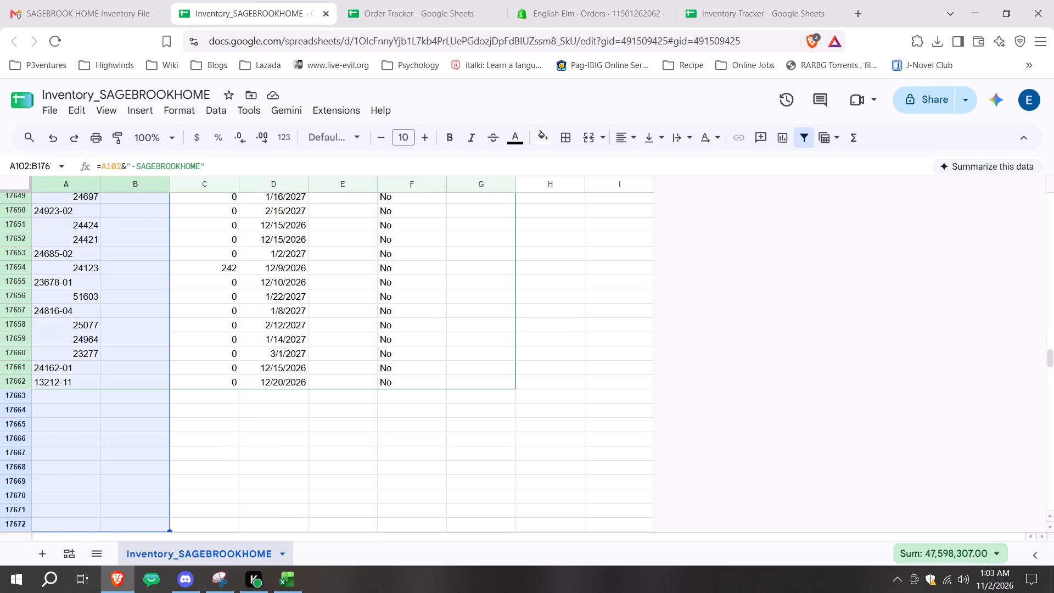
{"action": "key", "text": "shift+Down"}
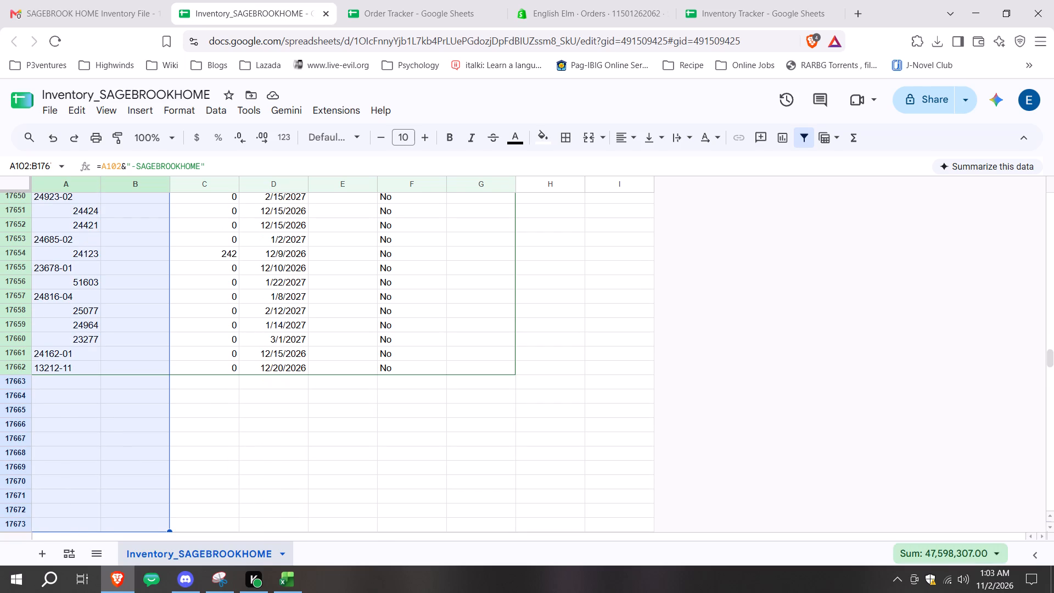
{"action": "key", "text": "shift+Up"}
{"action": "key", "text": "shift+Up"}
{"action": "key", "text": "shift+Up"}
{"action": "key", "text": "shift+Up"}
{"action": "key", "text": "shift+Up"}
{"action": "key", "text": "shift+Up"}
{"action": "key", "text": "shift+Up"}
{"action": "key", "text": "shift+Up"}
{"action": "key", "text": "shift+Up"}
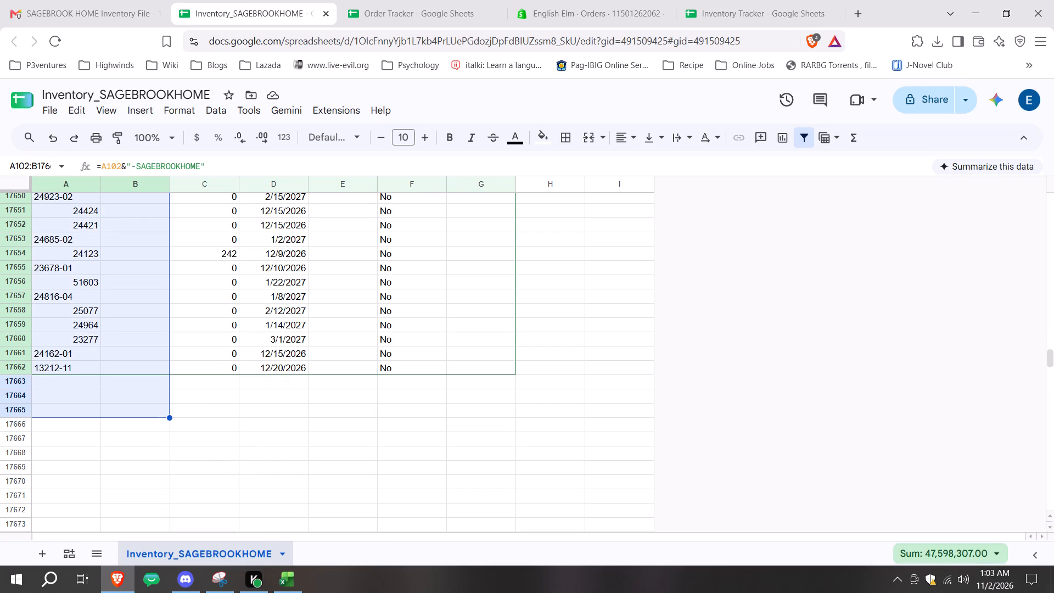
{"action": "key", "text": "shift+Up"}
{"action": "key", "text": "shift+Up"}
{"action": "key", "text": "shift+Right"}
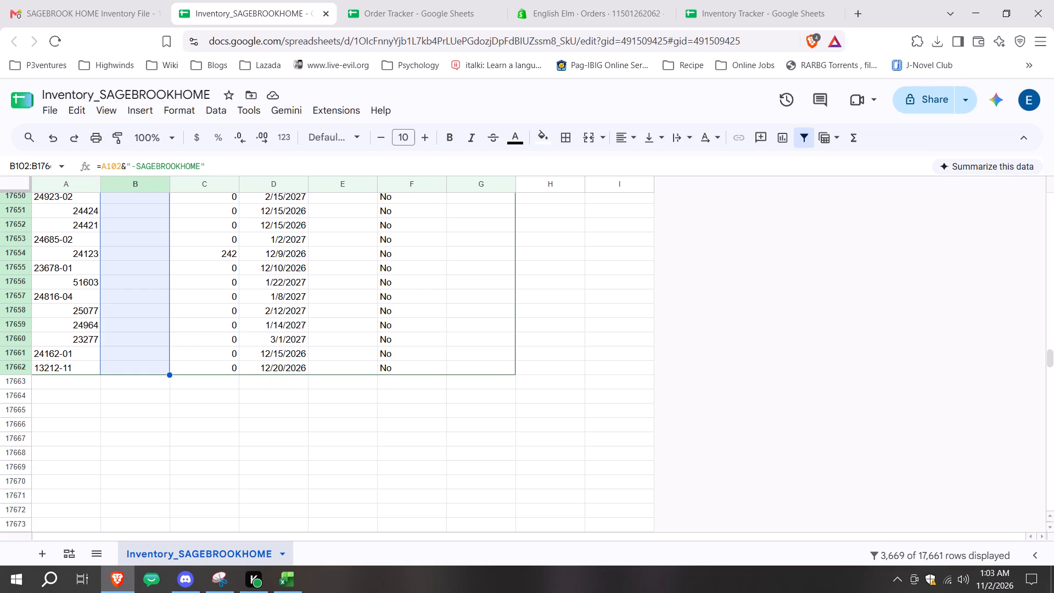
{"action": "key", "text": "ctrl+d"}
Replace the suffixed SKU formulas in column B with their plain values, pasting them over the same filtered range.
{"action": "key", "text": "shift+Right"}
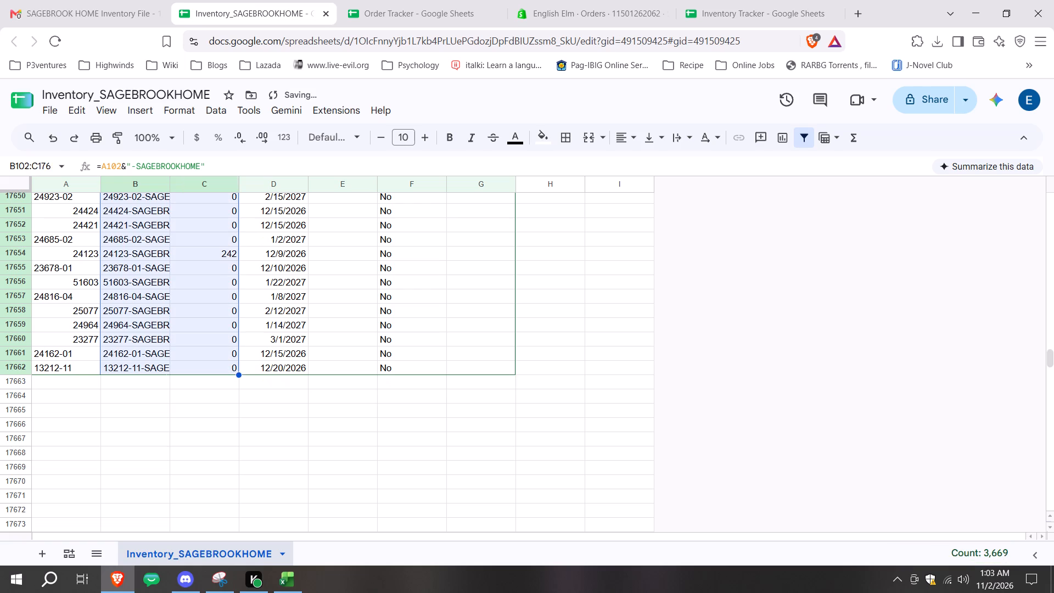
{"action": "key", "text": "shift+Right"}
{"action": "key", "text": "shift+Left"}
{"action": "key", "text": "shift+Left"}
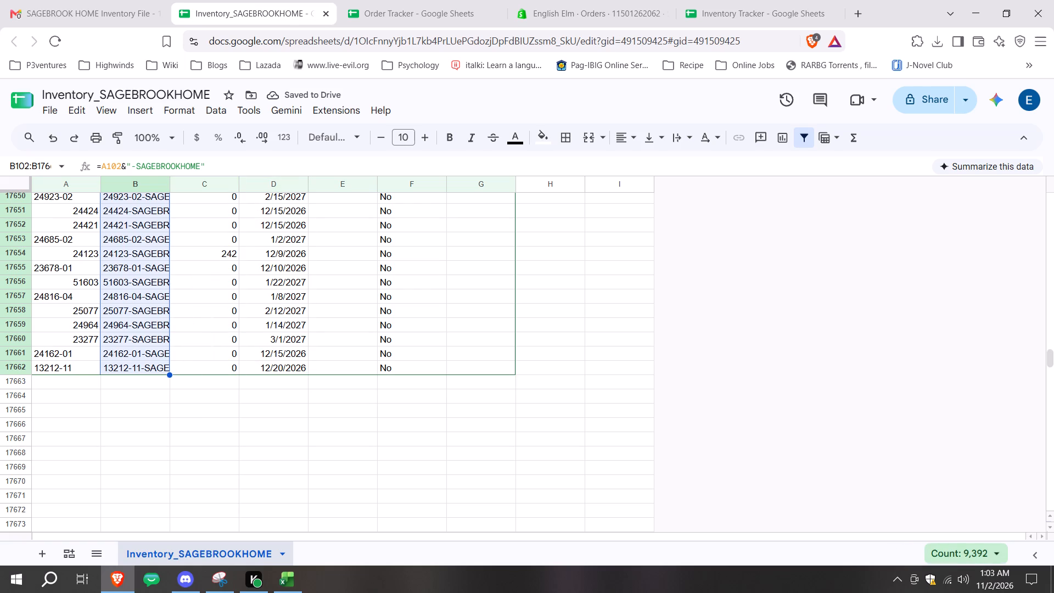
{"action": "key", "text": "shift+Left"}
{"action": "key", "text": "shift+Right"}
{"action": "key", "text": "ctrl+c"}
{"action": "key", "text": "ctrl+shift+v"}
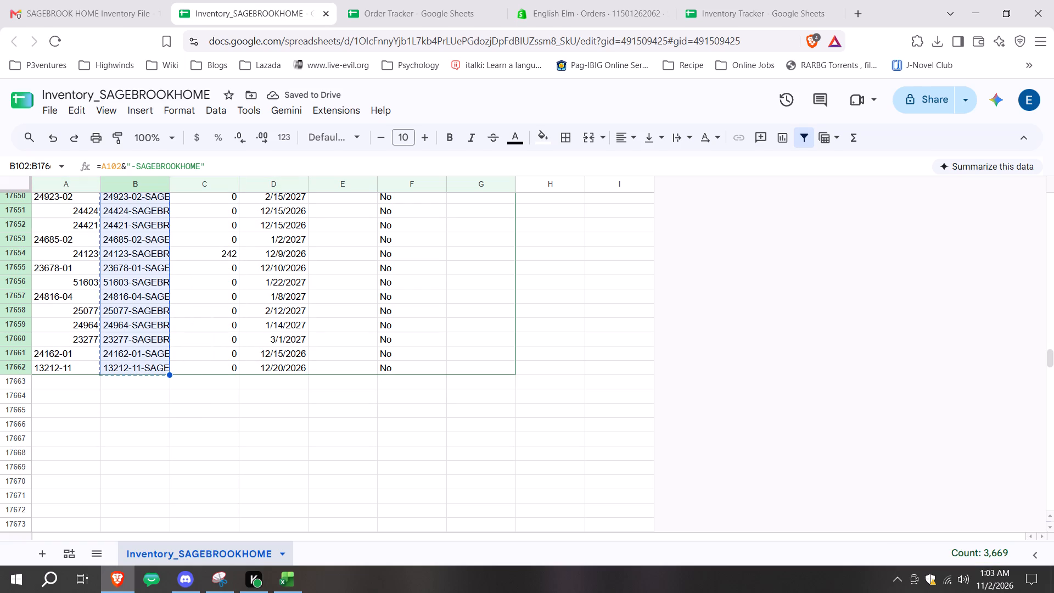
Copy columns B through D of the filtered rows, from the suffixed SKU to the on-order column, without headers.
{"action": "key", "text": "shift+Right"}
{"action": "key", "text": "shift+Right"}
{"action": "key", "text": "shift+Right"}
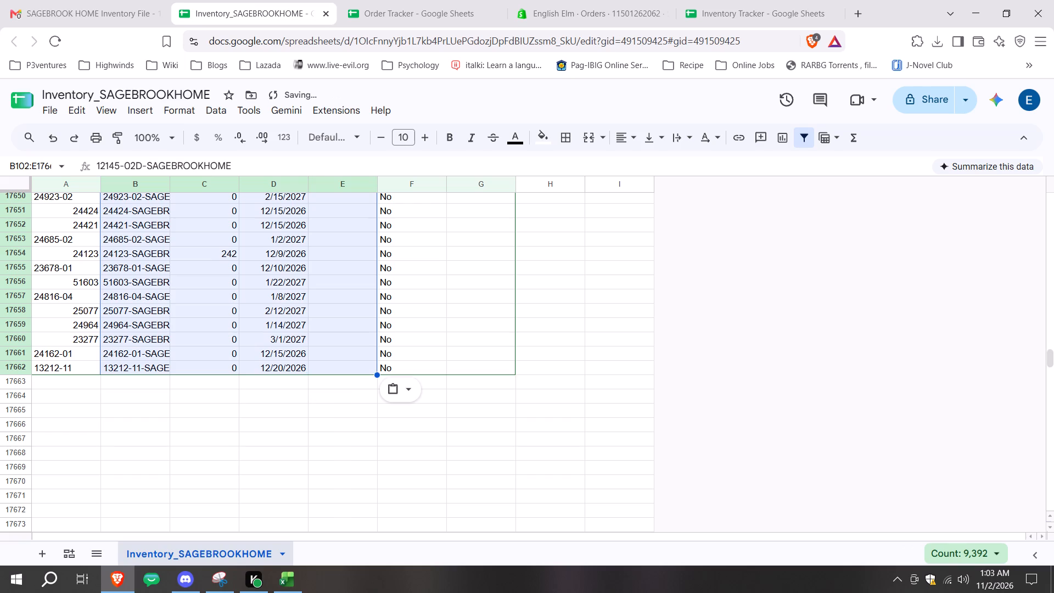
{"action": "key", "text": "ctrl+c"}
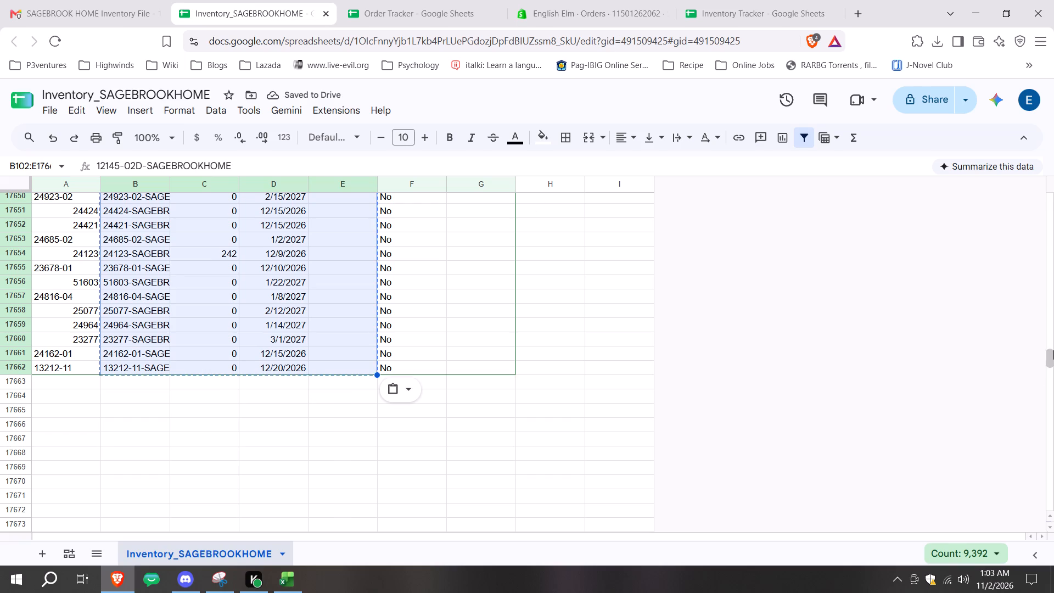
{"action": "left_click_drag", "start_coordinate": [1053, 350], "coordinate": [1021, 0]}
{"action": "key", "text": "shift+Left"}
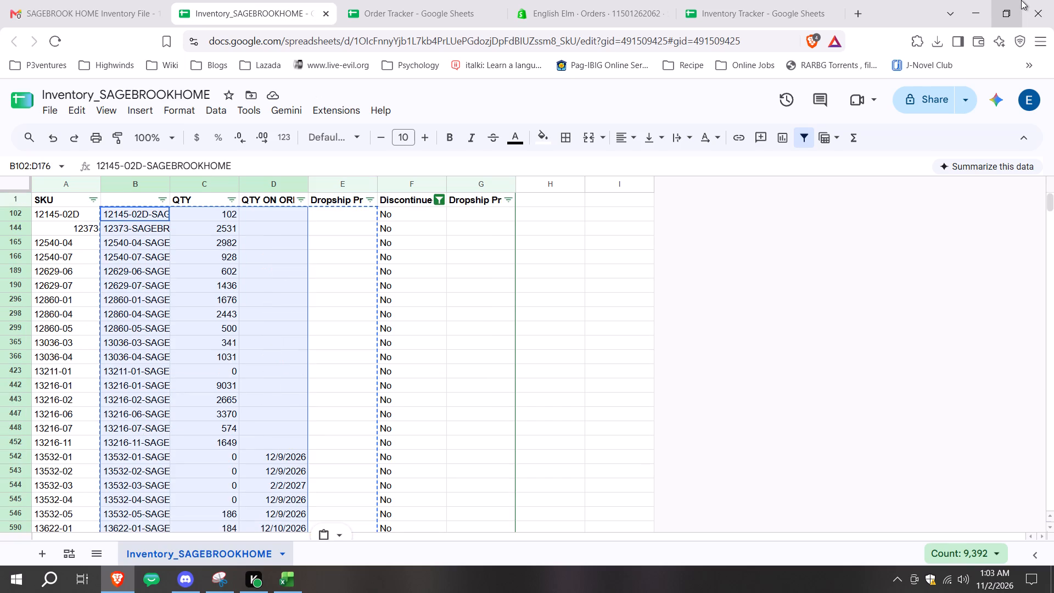
{"action": "key", "text": "ctrl+c"}
Switch to the Inventory Tracker spreadsheet and look through its vendor sheets for the one matching Sagebrook Home.
{"action": "left_click", "coordinate": [793, 0]}
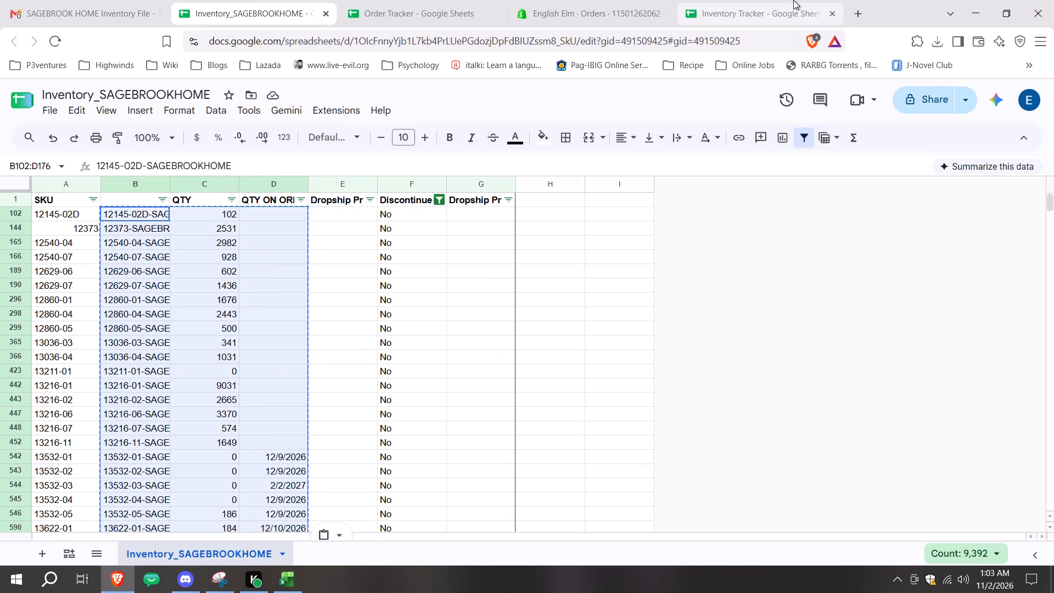
{"action": "left_click", "coordinate": [867, 551]}
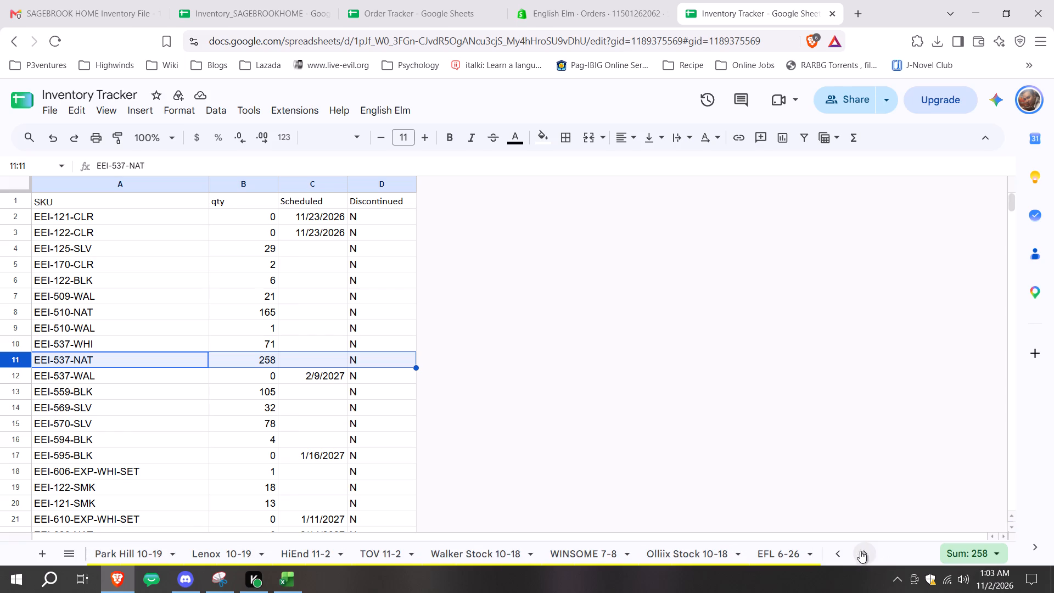
{"action": "left_click", "coordinate": [840, 549]}
{"action": "left_click", "coordinate": [838, 549]}
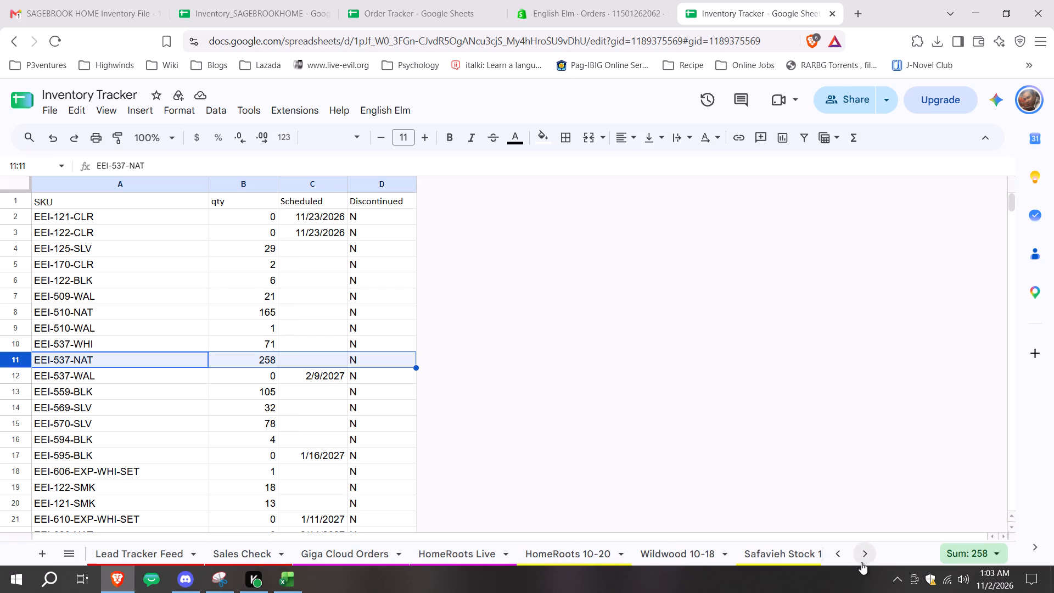
{"action": "left_click", "coordinate": [861, 562]}
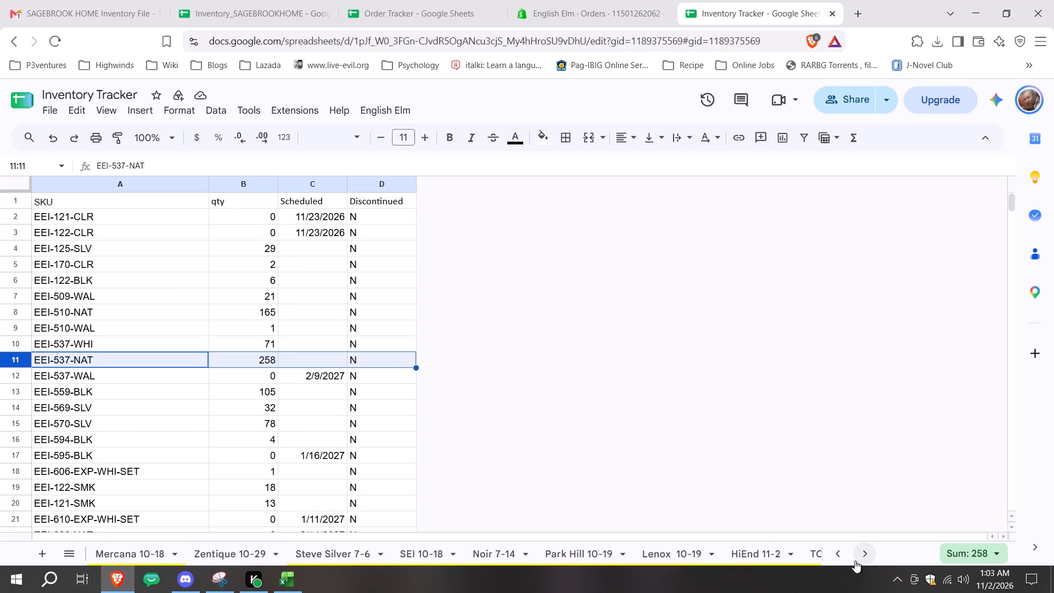
{"action": "left_click", "coordinate": [856, 561]}
{"action": "left_click", "coordinate": [856, 561]}
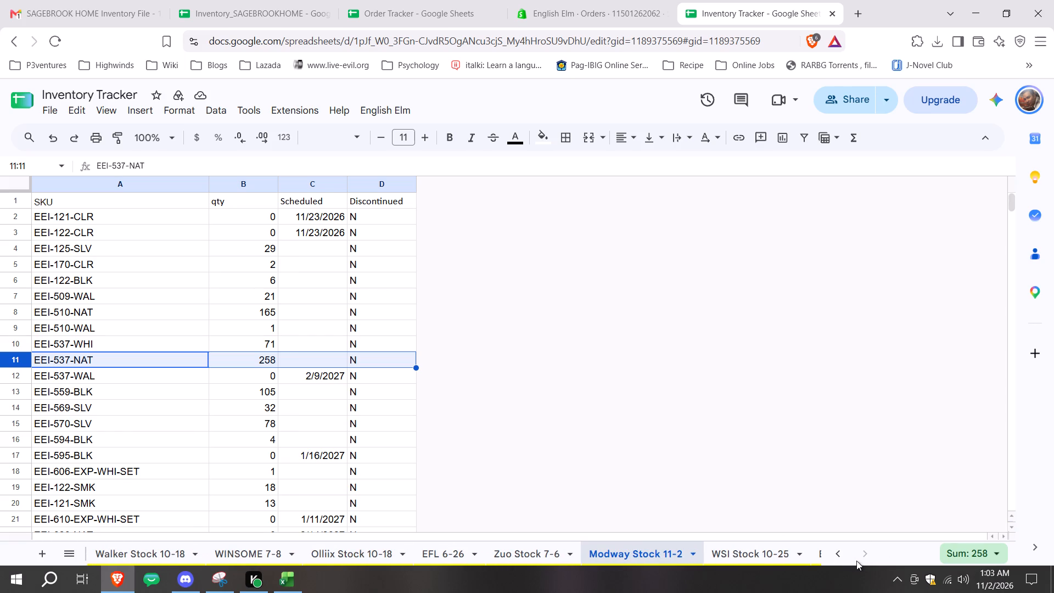
{"action": "left_click", "coordinate": [857, 551]}
{"action": "left_click", "coordinate": [846, 553]}
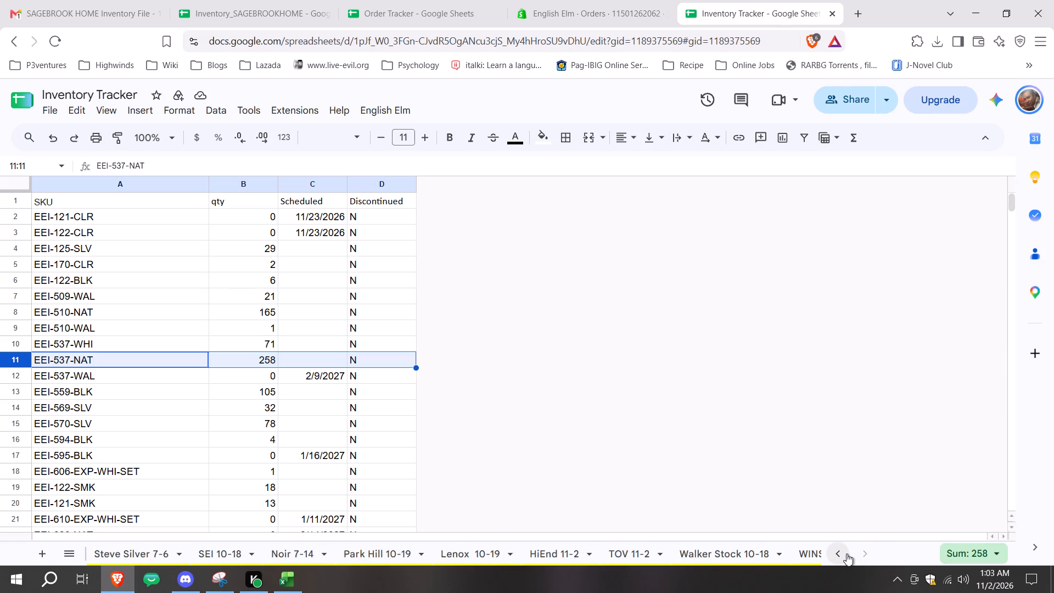
{"action": "left_click", "coordinate": [846, 553]}
{"action": "left_click", "coordinate": [845, 553]}
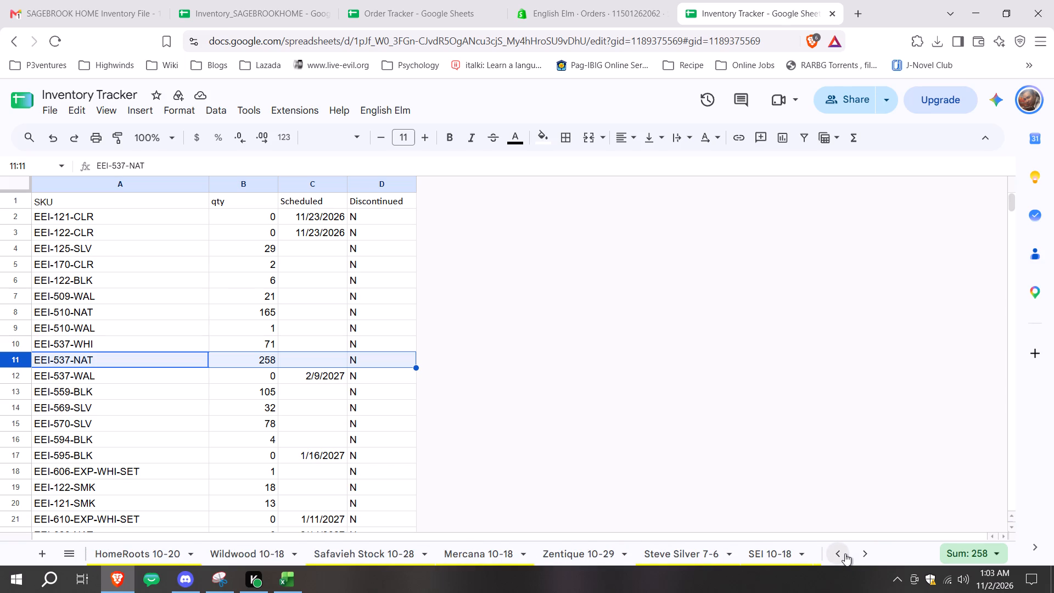
{"action": "left_click", "coordinate": [845, 553]}
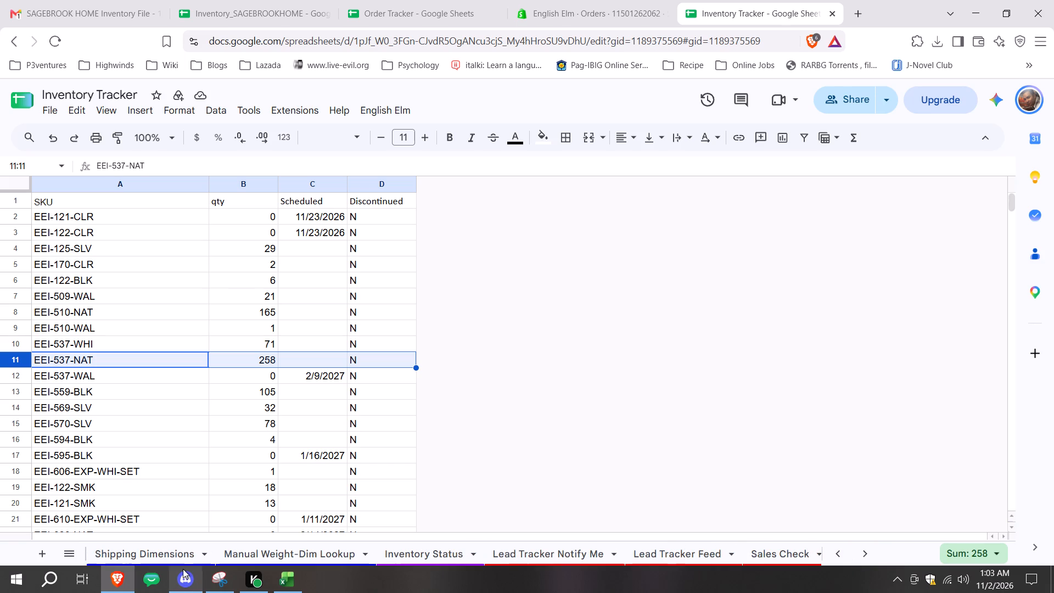
Look through the Inventory Tracker's full sheet list, including hidden sheets, for the Sagebrook stock sheet.
{"action": "left_click", "coordinate": [75, 547]}
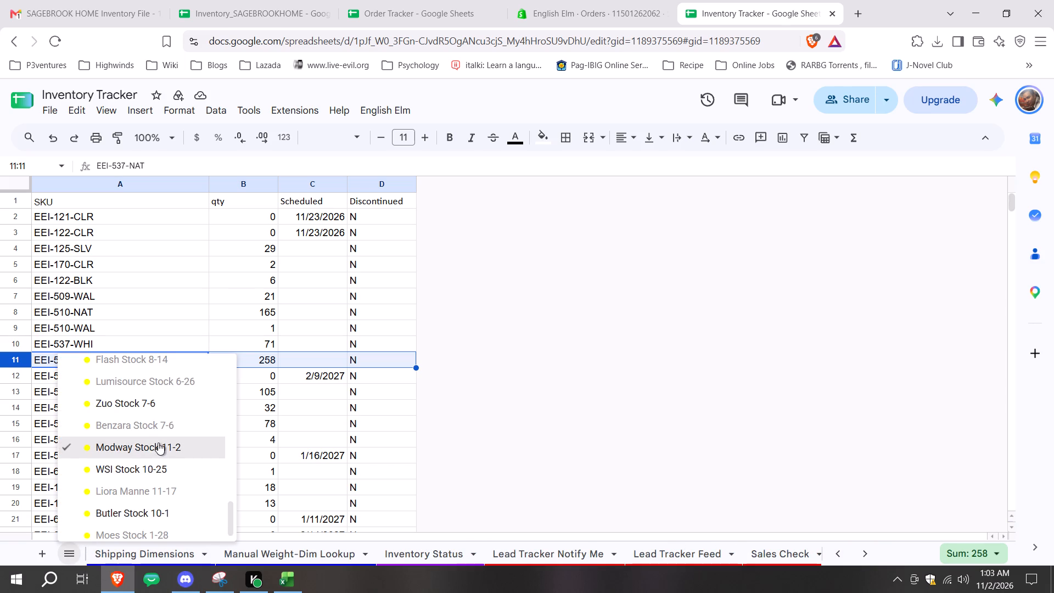
{"action": "scroll", "coordinate": [158, 443], "scroll_direction": "down", "scroll_amount": 1}
{"action": "scroll", "coordinate": [158, 456], "scroll_direction": "up", "scroll_amount": 4}
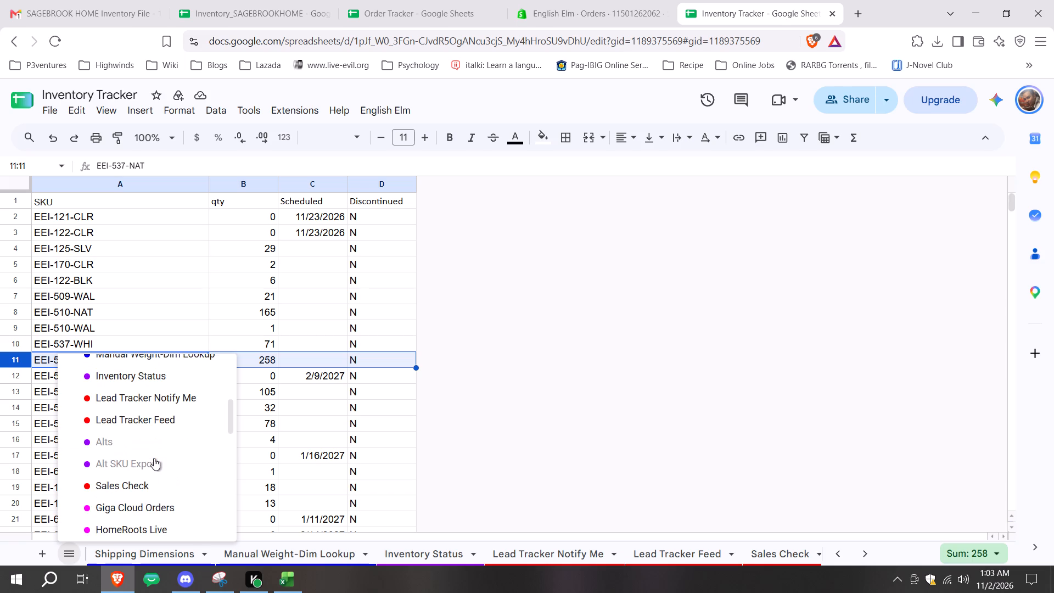
{"action": "scroll", "coordinate": [154, 458], "scroll_direction": "down", "scroll_amount": 3}
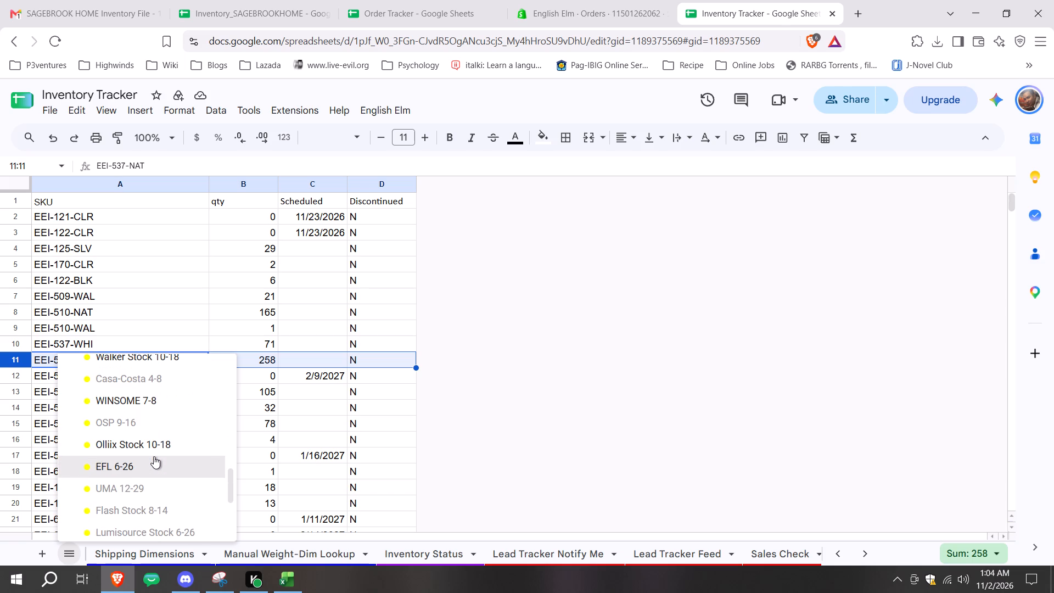
{"action": "scroll", "coordinate": [154, 455], "scroll_direction": "up", "scroll_amount": 2}
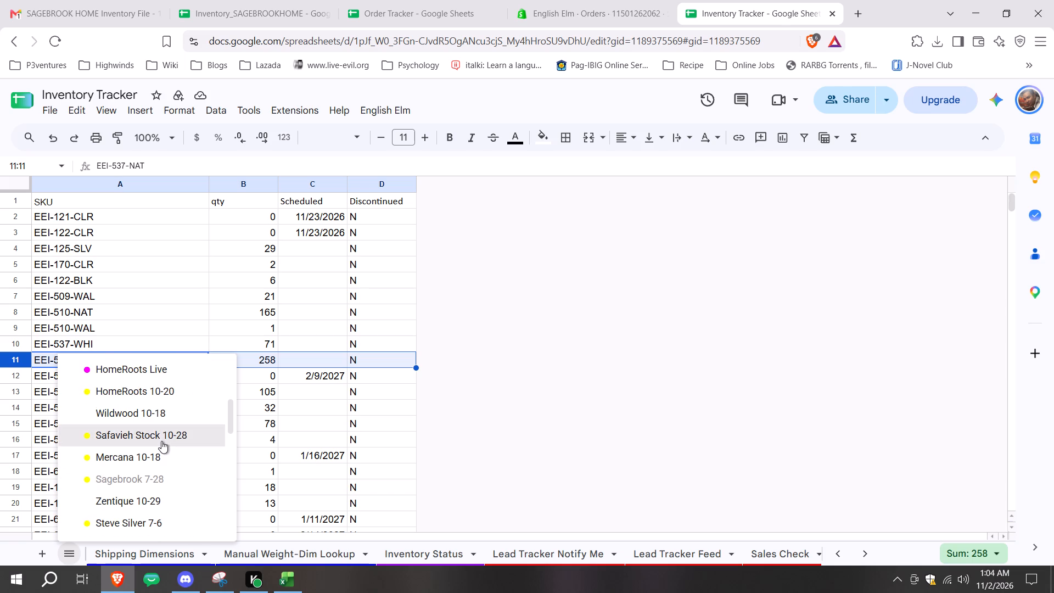
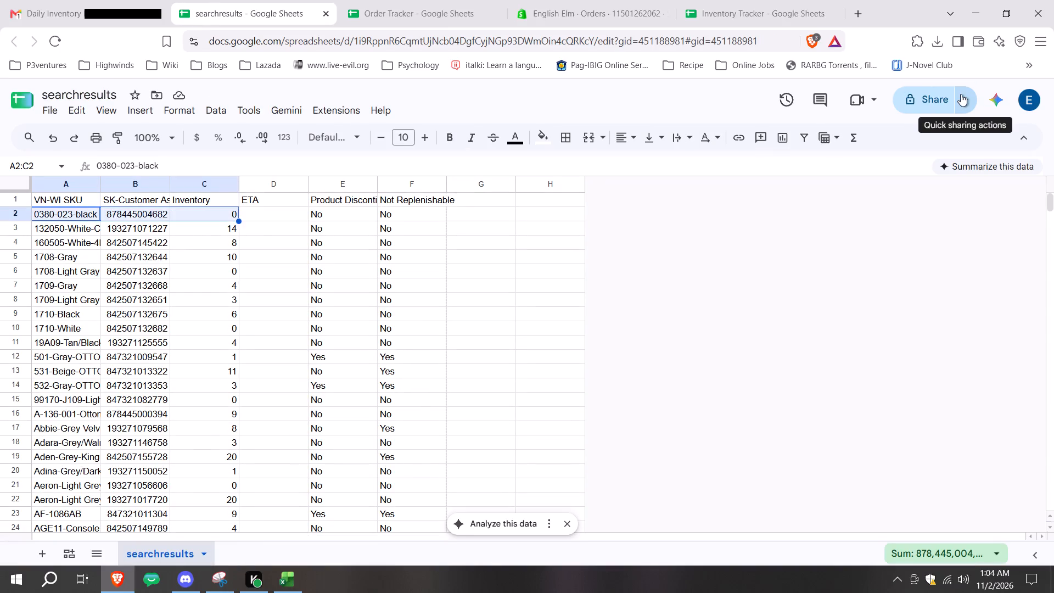
Copy all data rows of the searchresults sheet without the header, range A2:F4922.
{"action": "key", "text": "shift+Right"}
{"action": "key", "text": "shift+Right"}
{"action": "key", "text": "ctrl+shift+Down"}
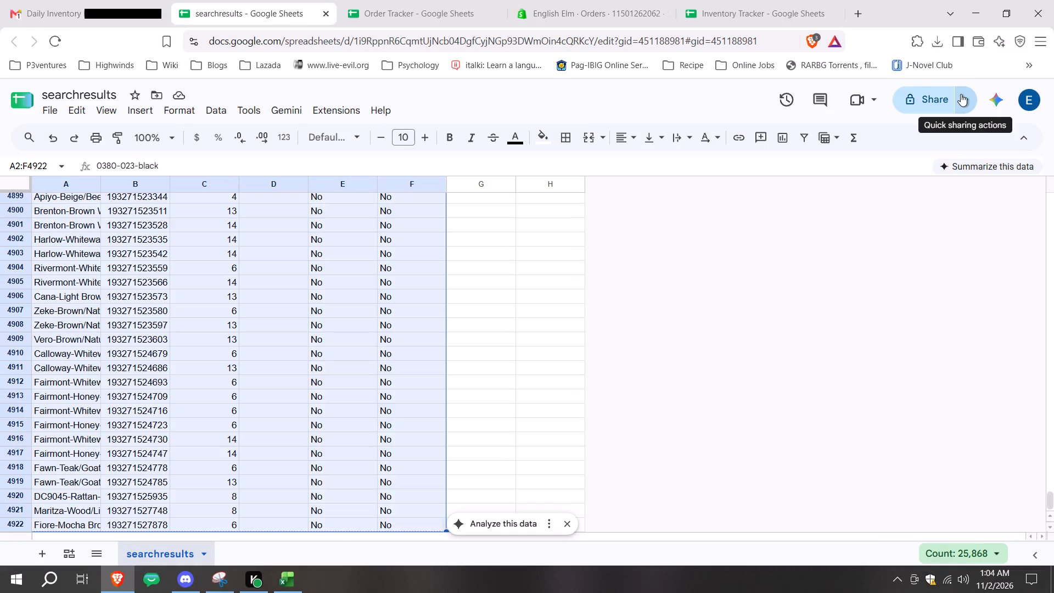
{"action": "key", "text": "ctrl+shift+Down"}
{"action": "key", "text": "ctrl+shift+Up"}
{"action": "key", "text": "ctrl+shift+Up"}
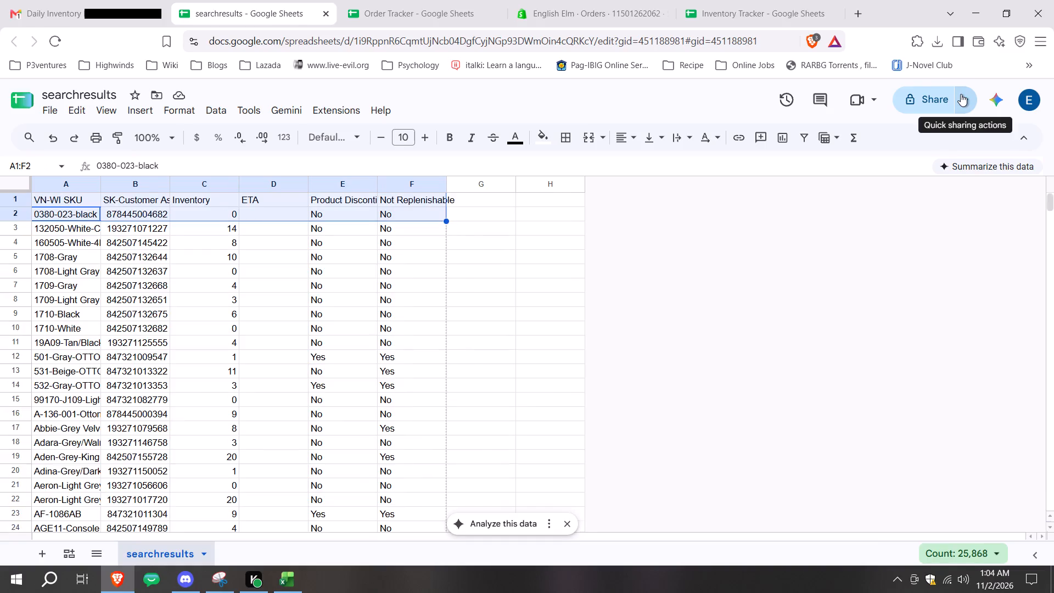
{"action": "key", "text": "ctrl+shift+Down"}
{"action": "key", "text": "ctrl+shift+Down"}
{"action": "key", "text": "ctrl+shift+Up"}
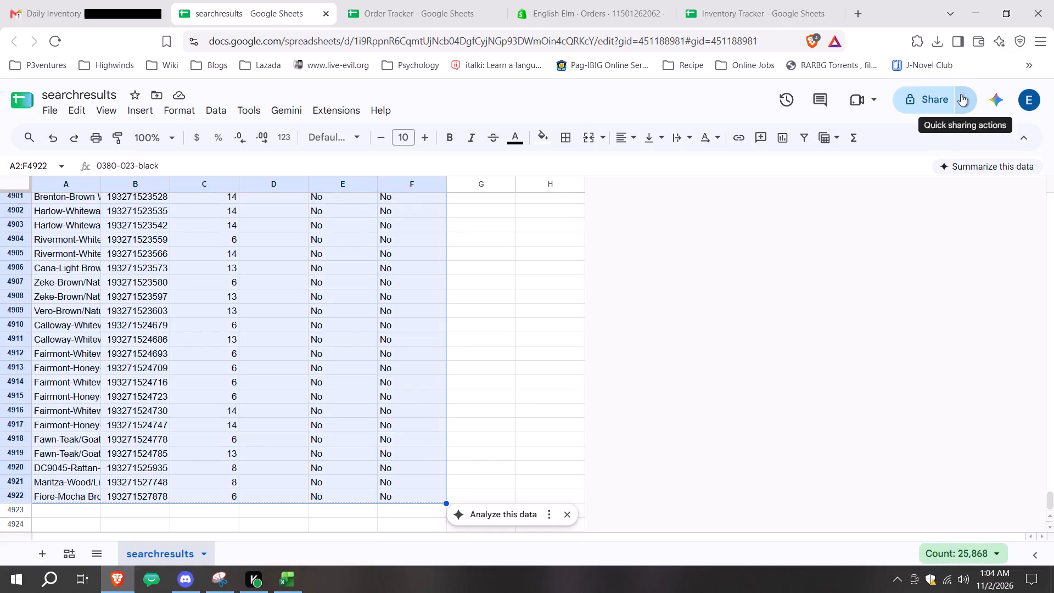
{"action": "key", "text": "ctrl+c"}
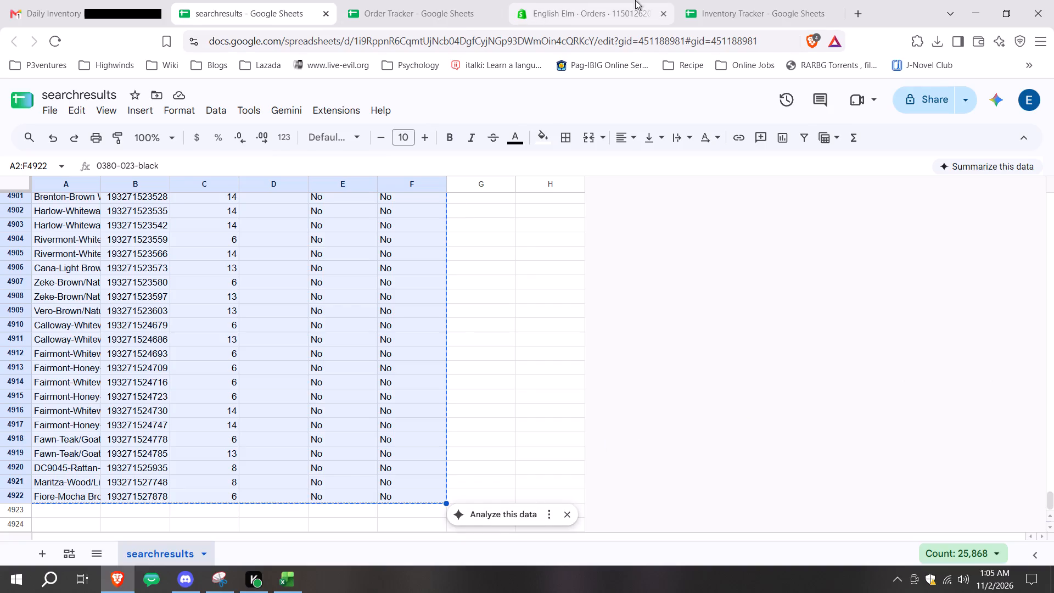
Switch to the Inventory Tracker spreadsheet and open its WSI Stock 10-25 sheet.
{"action": "left_click", "coordinate": [678, 0]}
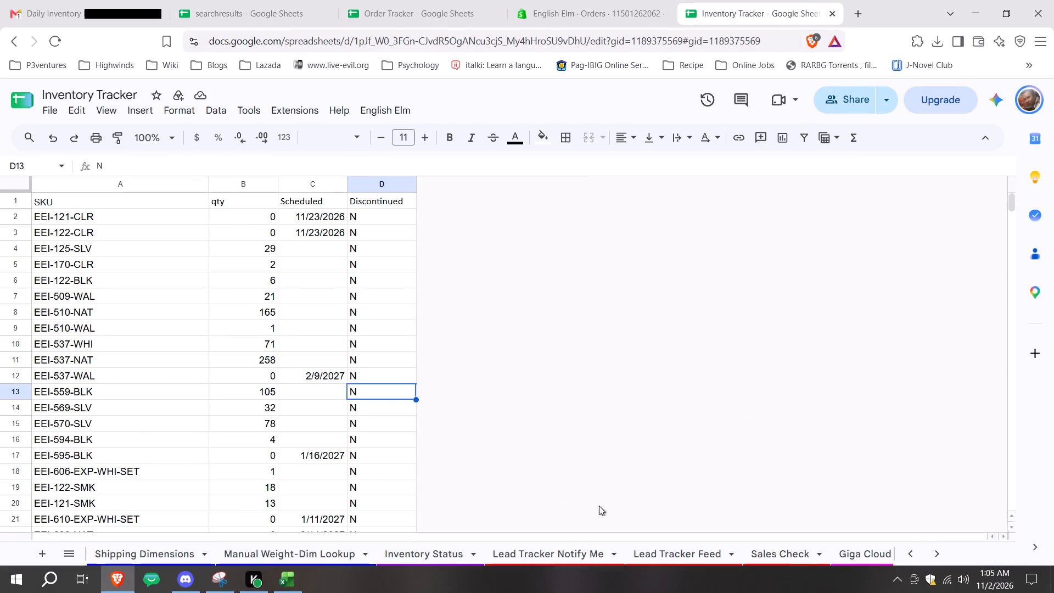
{"action": "left_click", "coordinate": [940, 554]}
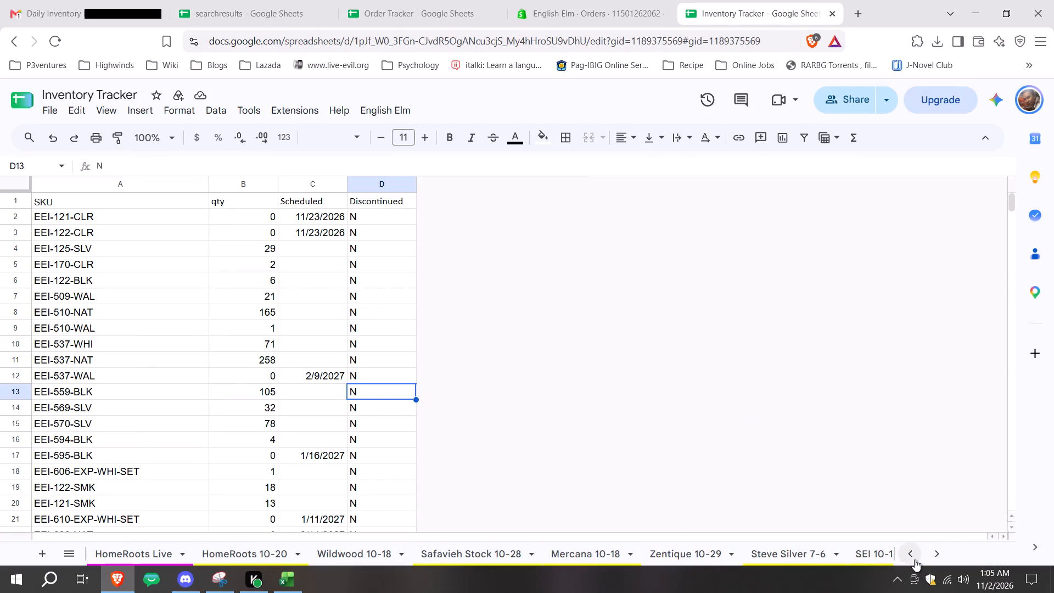
{"action": "left_click", "coordinate": [220, 0]}
{"action": "left_click", "coordinate": [724, 0]}
{"action": "left_click", "coordinate": [940, 547]}
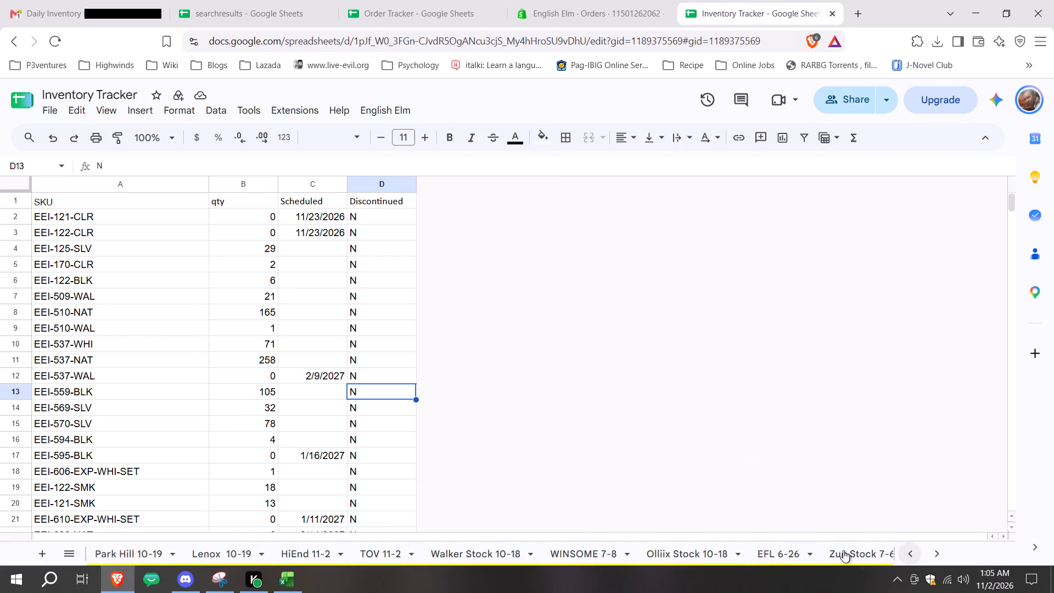
{"action": "left_click", "coordinate": [942, 553]}
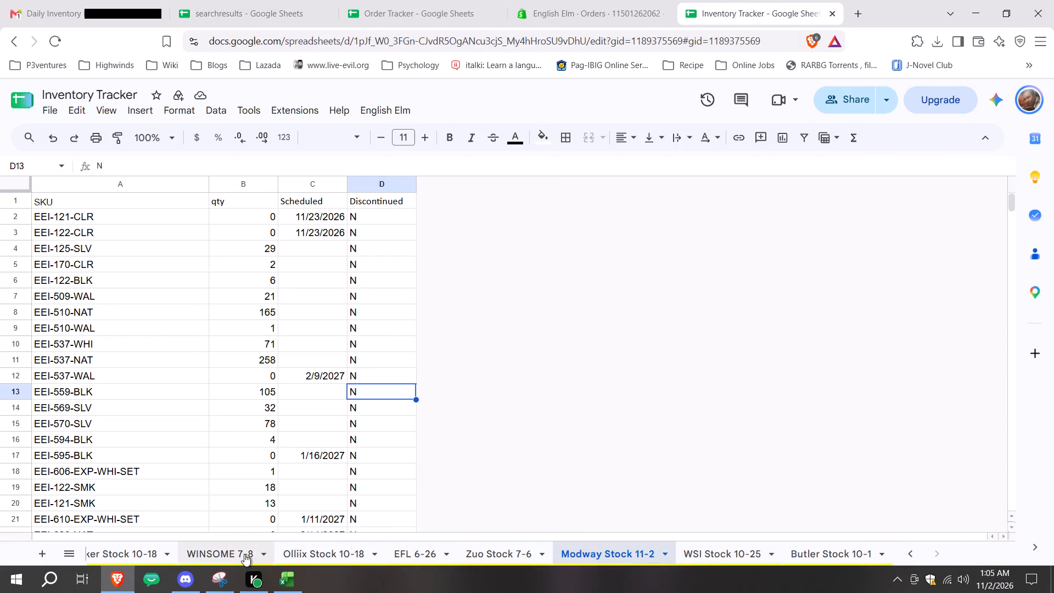
{"action": "left_click", "coordinate": [726, 561]}
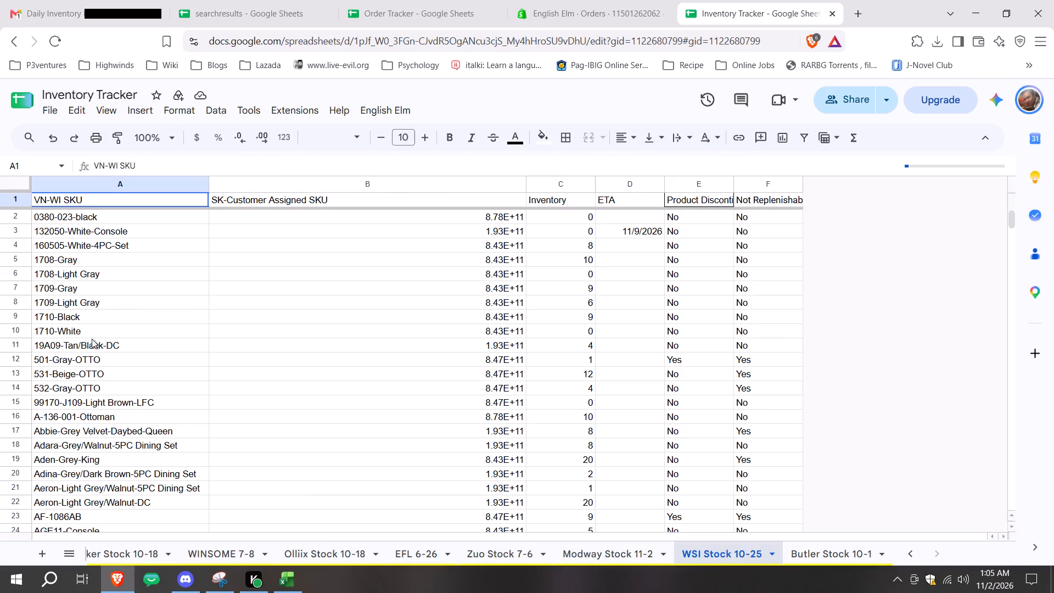
Clear the old stock data below the header row of the WSI sheet, columns A through F down to row 4958.
{"action": "left_click", "coordinate": [122, 220]}
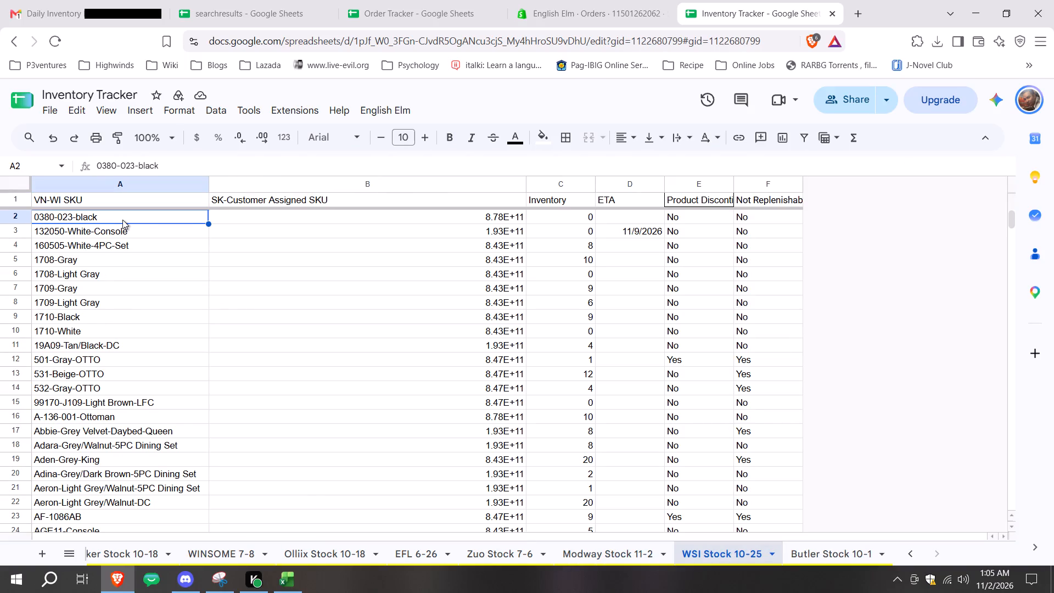
{"action": "key", "text": "shift+Right"}
{"action": "key", "text": "shift+Right"}
{"action": "key", "text": "shift+Right"}
{"action": "key", "text": "shift+Right"}
{"action": "key", "text": "shift+Right"}
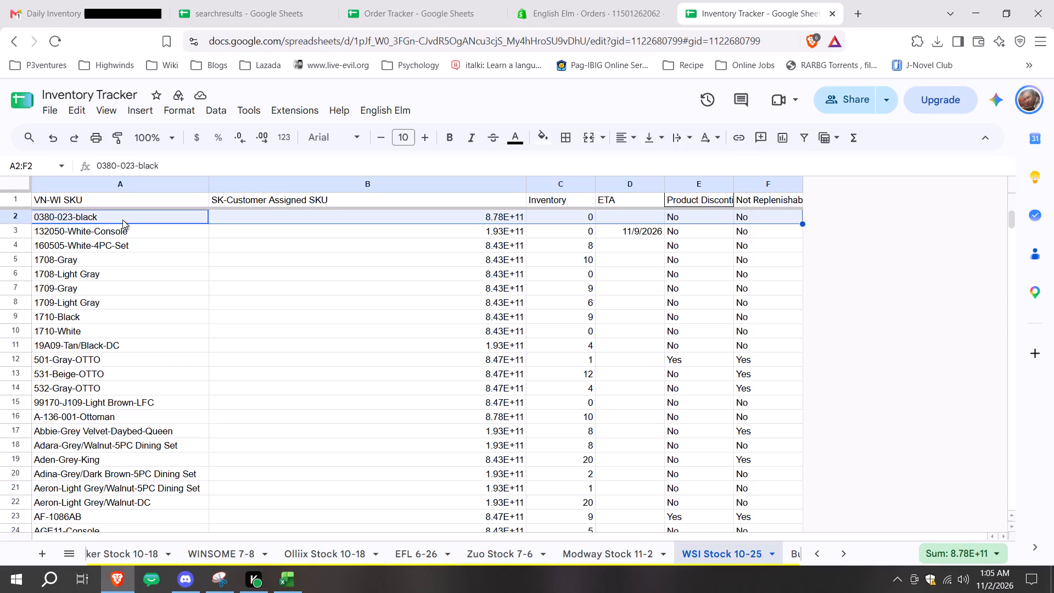
{"action": "key", "text": "shift+Right"}
{"action": "key", "text": "ctrl+shift+Down"}
{"action": "key", "text": "ctrl+shift+Down"}
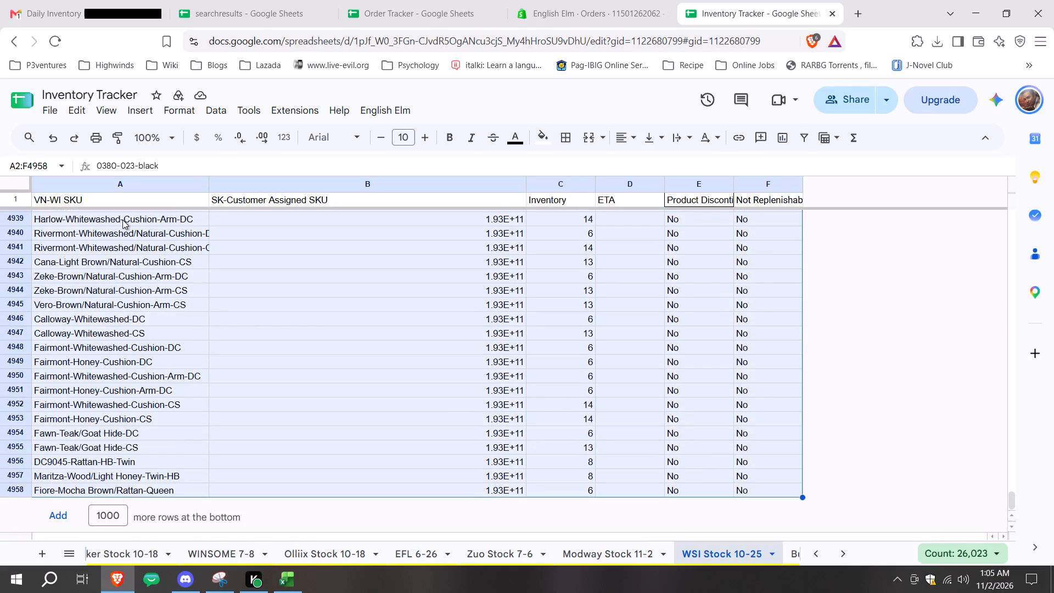
{"action": "key", "text": "Delete"}
{"action": "scroll", "coordinate": [144, 243], "scroll_direction": "down", "scroll_amount": 6}
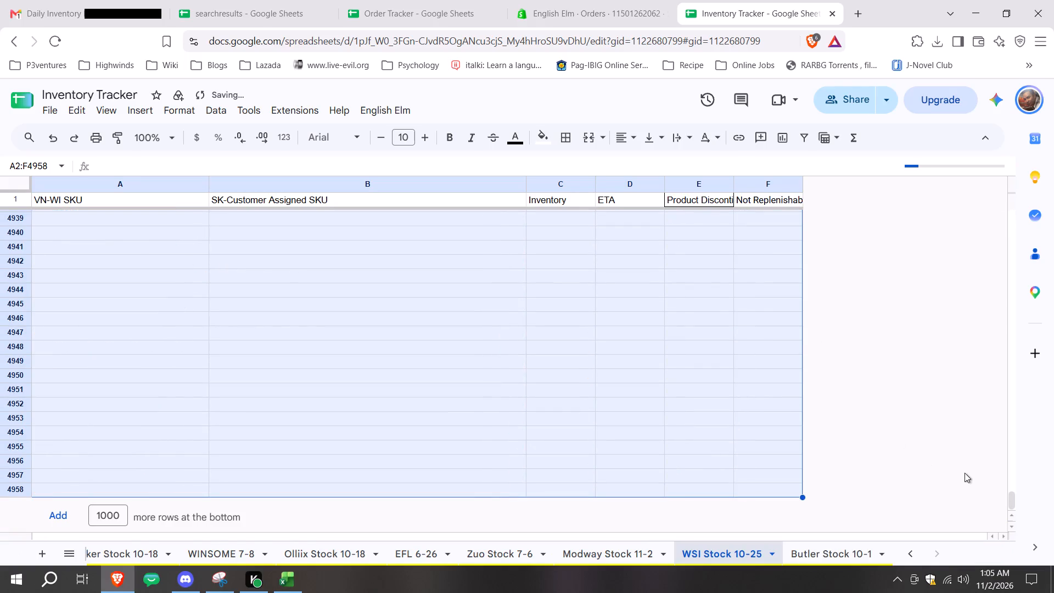
{"action": "left_click_drag", "start_coordinate": [1009, 500], "coordinate": [1009, 398]}
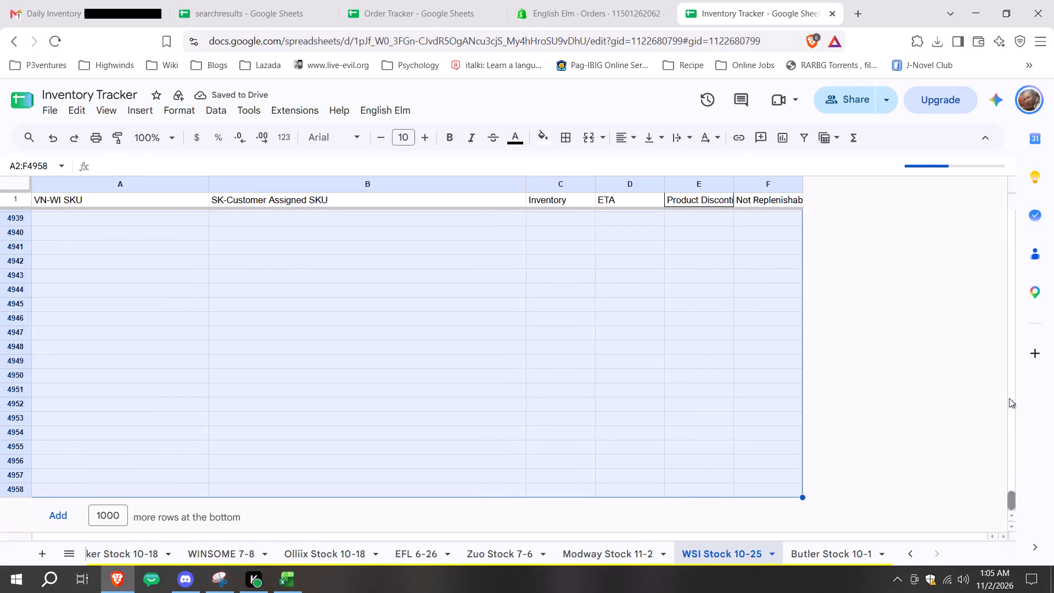
Paste the copied searchresults data into the emptied WSI sheet, starting at cell A2 below the header row.
{"action": "left_click_drag", "start_coordinate": [1009, 398], "coordinate": [1006, 75]}
{"action": "left_click", "coordinate": [148, 221]}
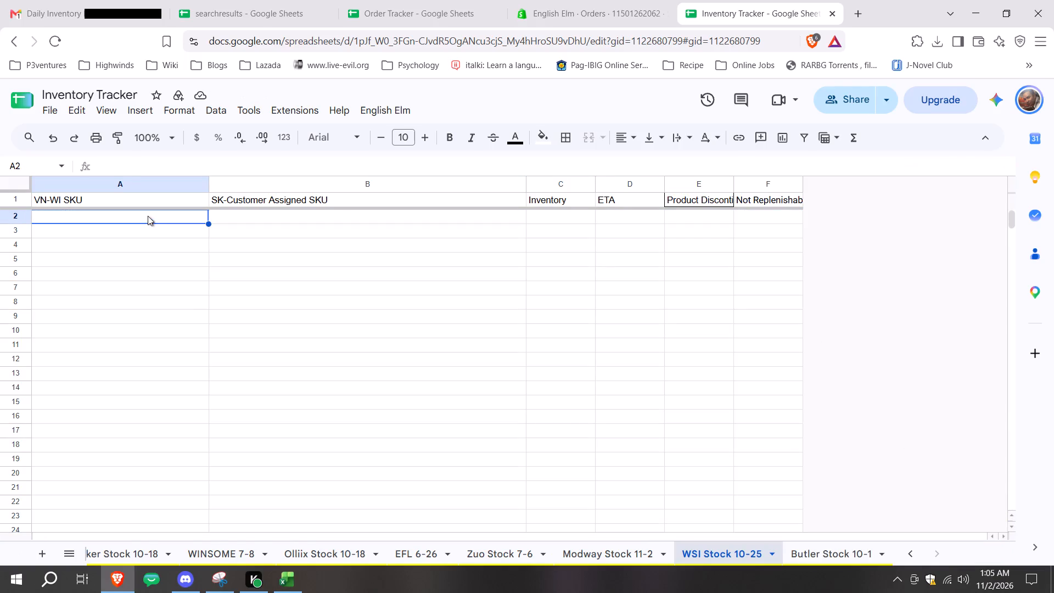
{"action": "key", "text": "ctrl+v"}
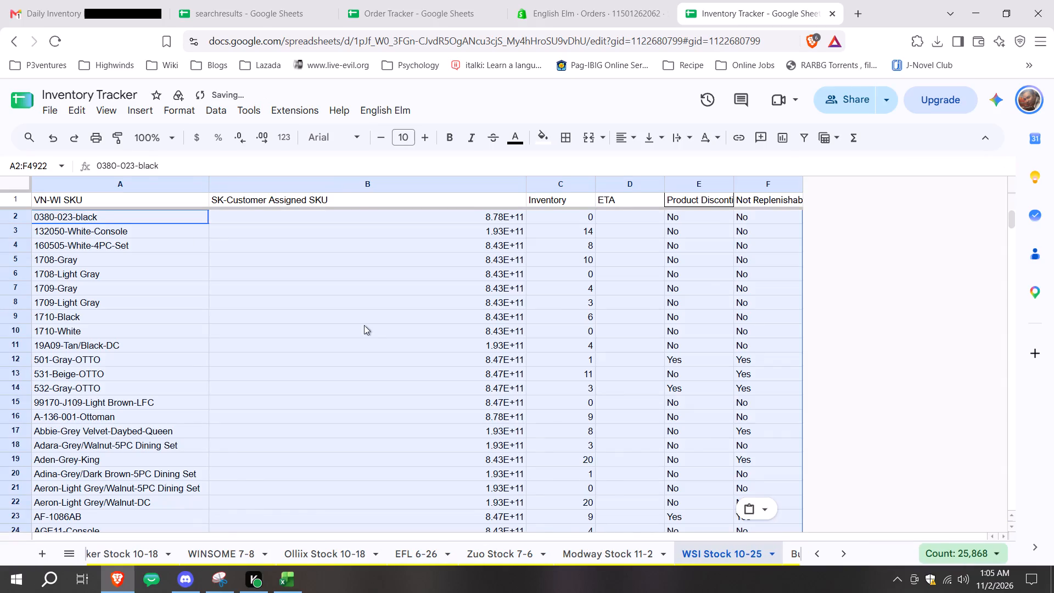
Rename the WSI Stock 10-25 sheet as WSI Stock 11-2.
{"action": "double_click", "coordinate": [731, 561]}
{"action": "left_click", "coordinate": [764, 556]}
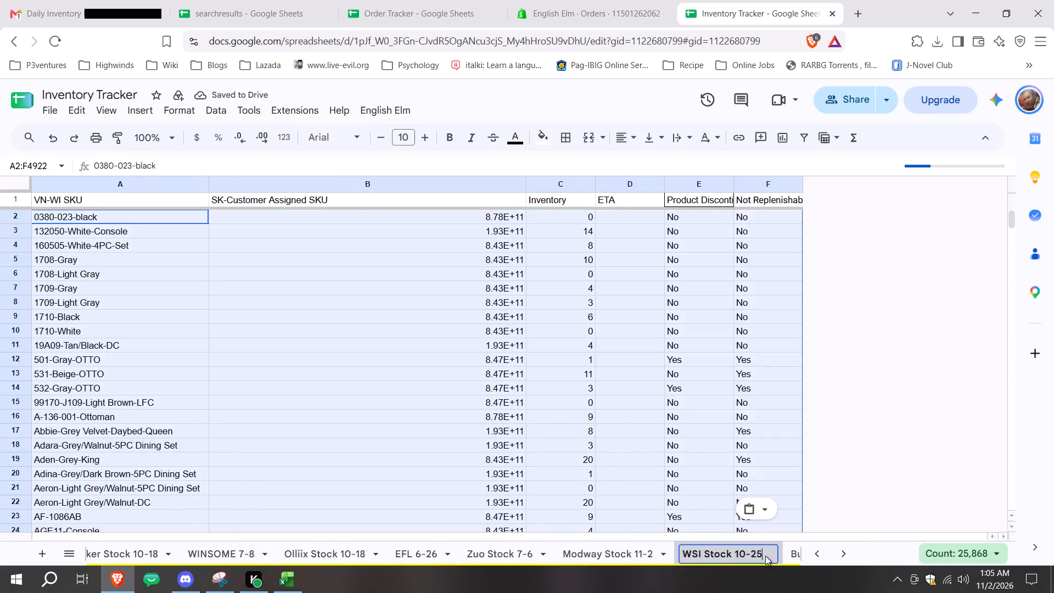
{"action": "key", "text": "BackSpace"}
{"action": "key", "text": "BackSpace"}
{"action": "key", "text": "BackSpace"}
{"action": "key", "text": "BackSpace"}
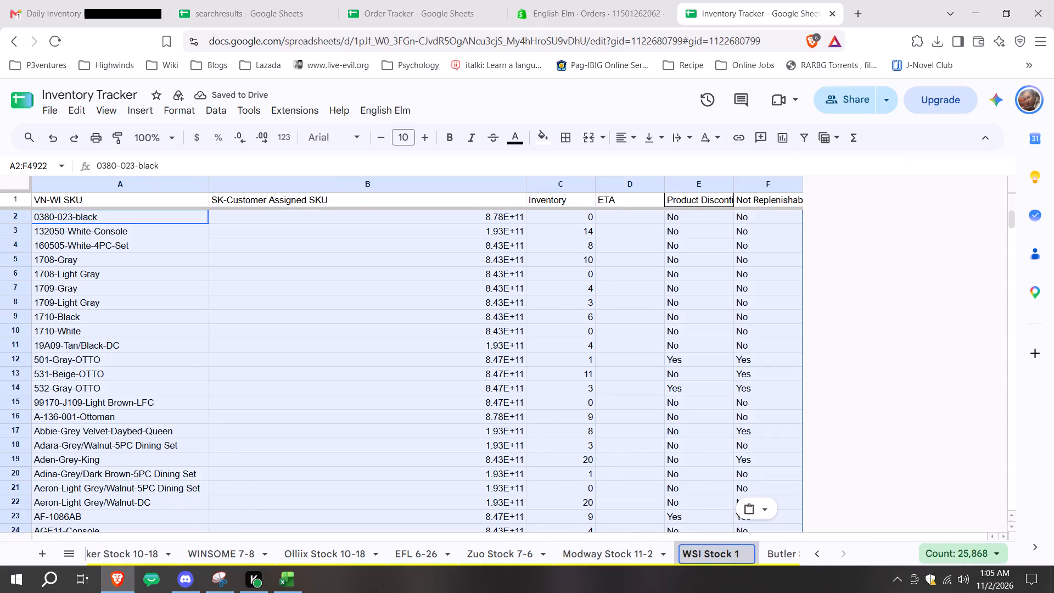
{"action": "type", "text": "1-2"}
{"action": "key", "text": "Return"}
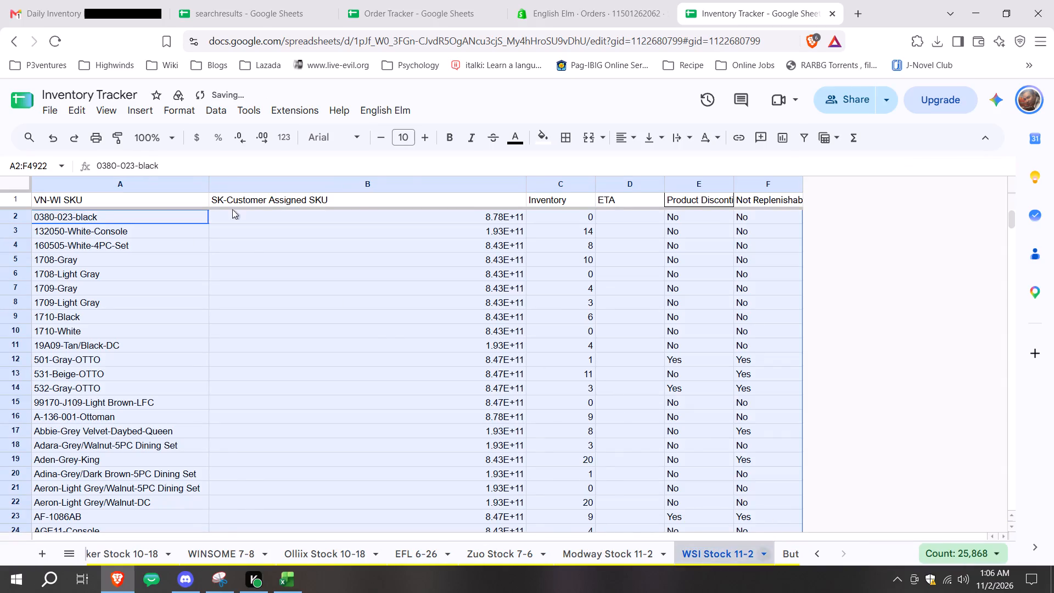
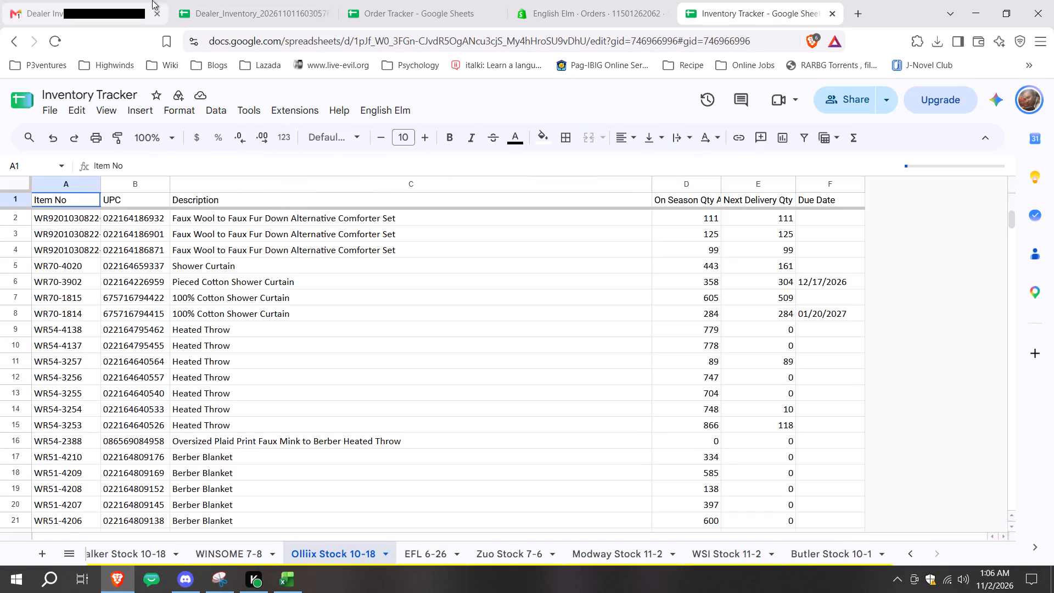
In the Dealer_Inventory spreadsheet, copy the item data below the two header rows, columns A through F, range A3:F6545.
{"action": "left_click", "coordinate": [214, 0]}
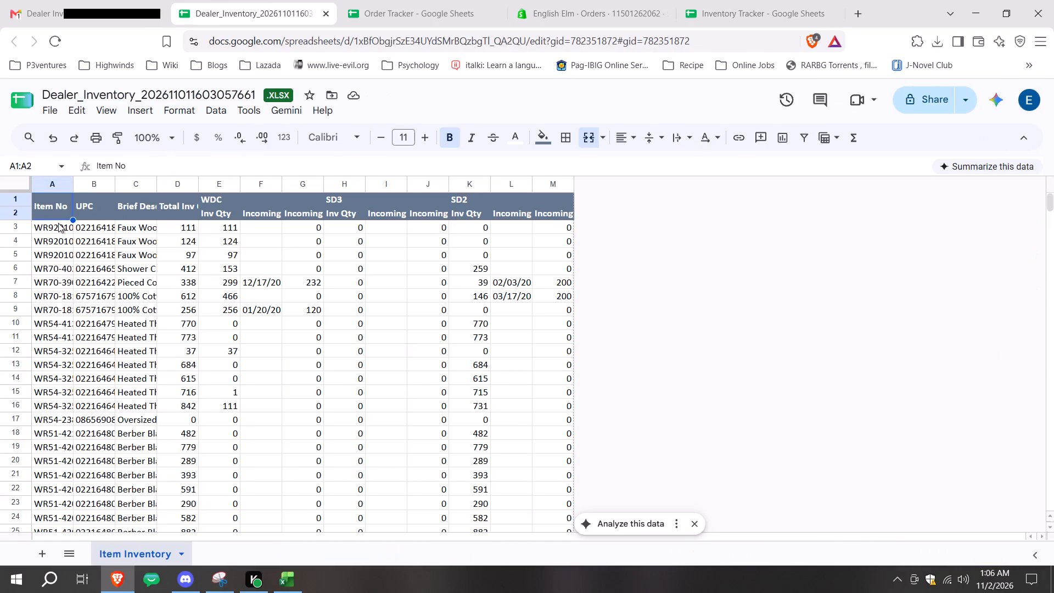
{"action": "left_click", "coordinate": [63, 228]}
{"action": "key", "text": "shift+Right"}
{"action": "key", "text": "shift+Right"}
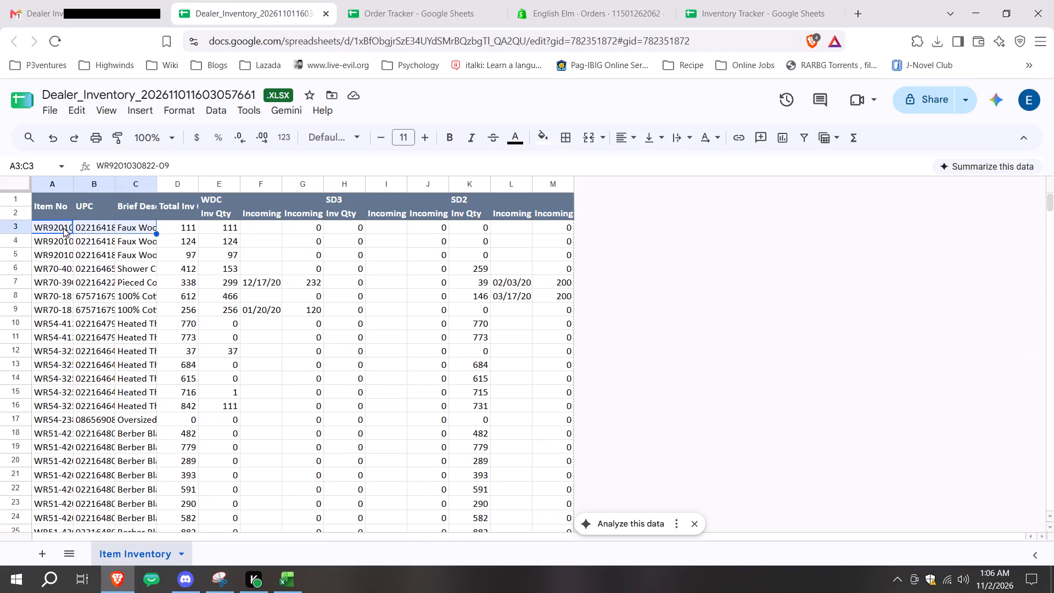
{"action": "key", "text": "shift+Right"}
{"action": "key", "text": "shift+Right"}
{"action": "key", "text": "shift+Right"}
{"action": "key", "text": "ctrl+shift+Right"}
{"action": "key", "text": "ctrl+shift+Down"}
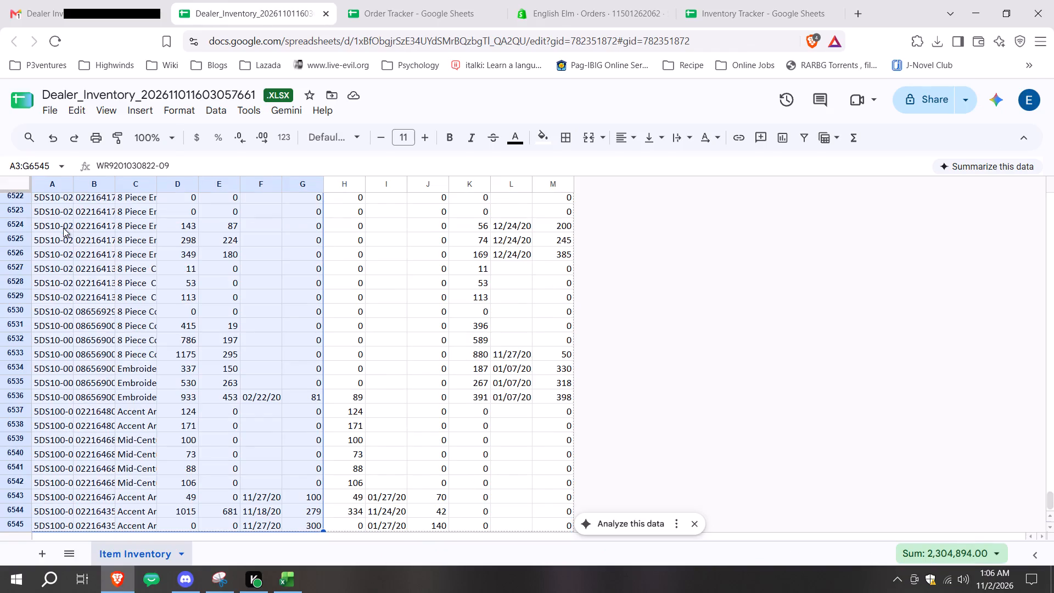
{"action": "key", "text": "ctrl+shift+Left"}
{"action": "key", "text": "ctrl+shift+Right"}
{"action": "key", "text": "shift+Left"}
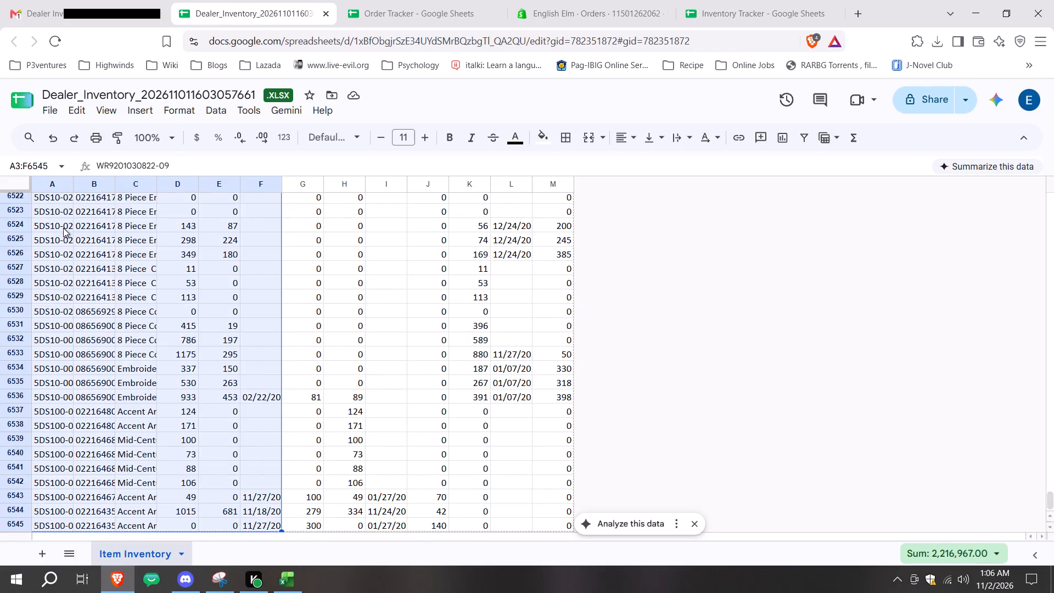
{"action": "key", "text": "ctrl+shift+Down"}
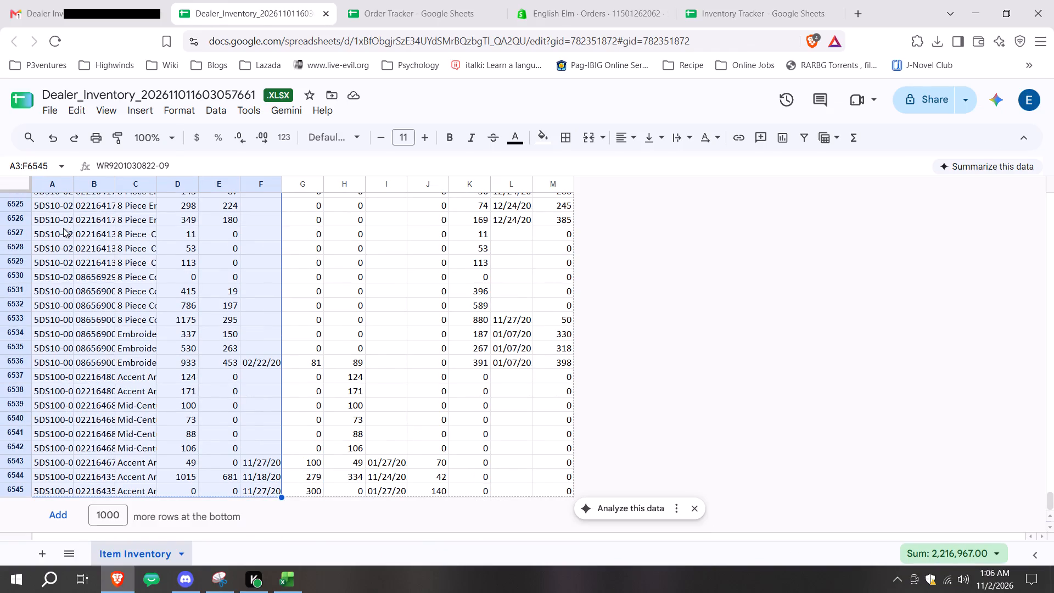
{"action": "key", "text": "ctrl+c"}
In the Inventory Tracker's Olliix Stock 10-18 sheet, clear the old stock data below the header, range A2:F6499.
{"action": "left_click", "coordinate": [719, 0]}
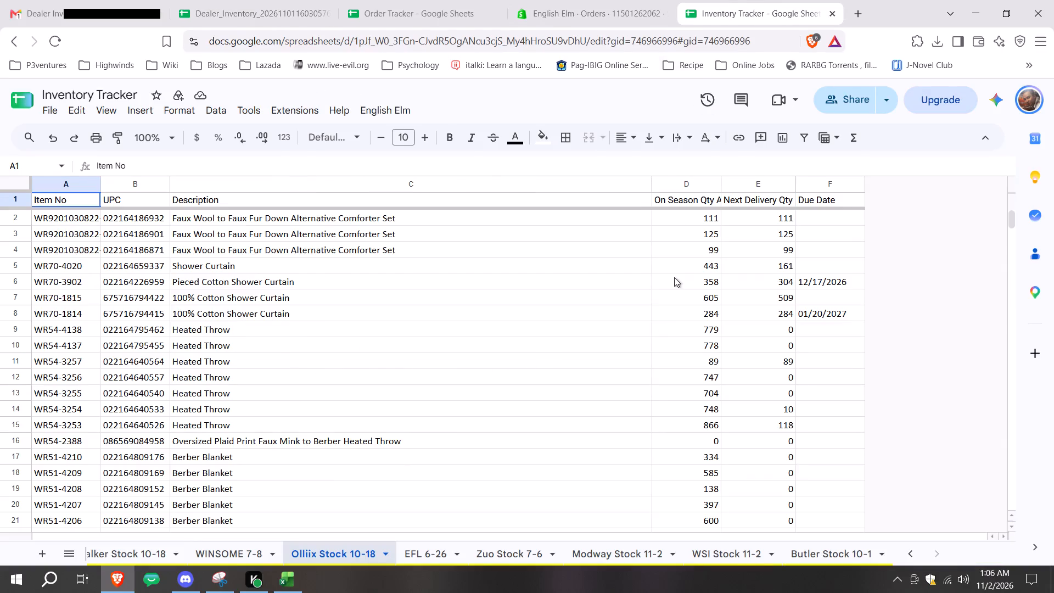
{"action": "left_click", "coordinate": [56, 230]}
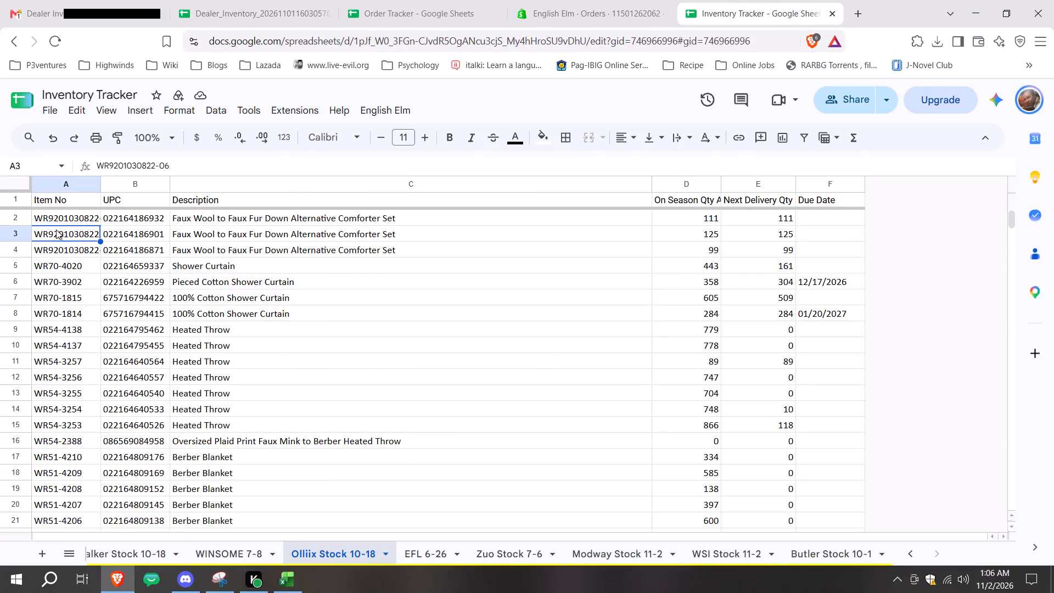
{"action": "key", "text": "Up"}
{"action": "key", "text": "shift+Right"}
{"action": "key", "text": "shift+Right"}
{"action": "key", "text": "shift+Right"}
{"action": "key", "text": "shift+Right"}
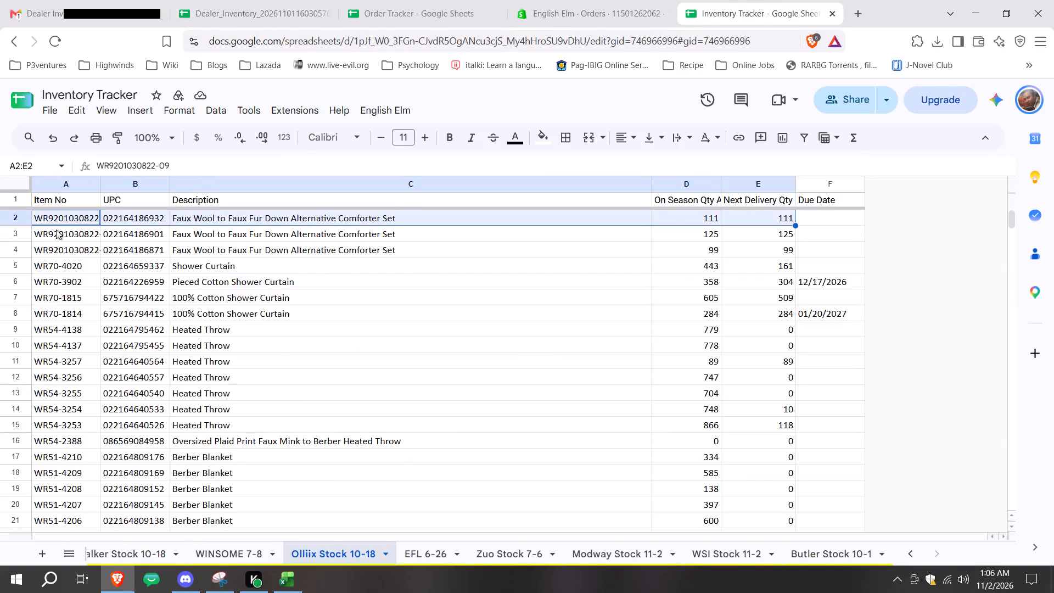
{"action": "key", "text": "shift+Right"}
{"action": "key", "text": "ctrl+shift+Down"}
{"action": "key", "text": "ctrl+shift+Down"}
{"action": "key", "text": "ctrl+shift+Down"}
{"action": "key", "text": "Delete"}
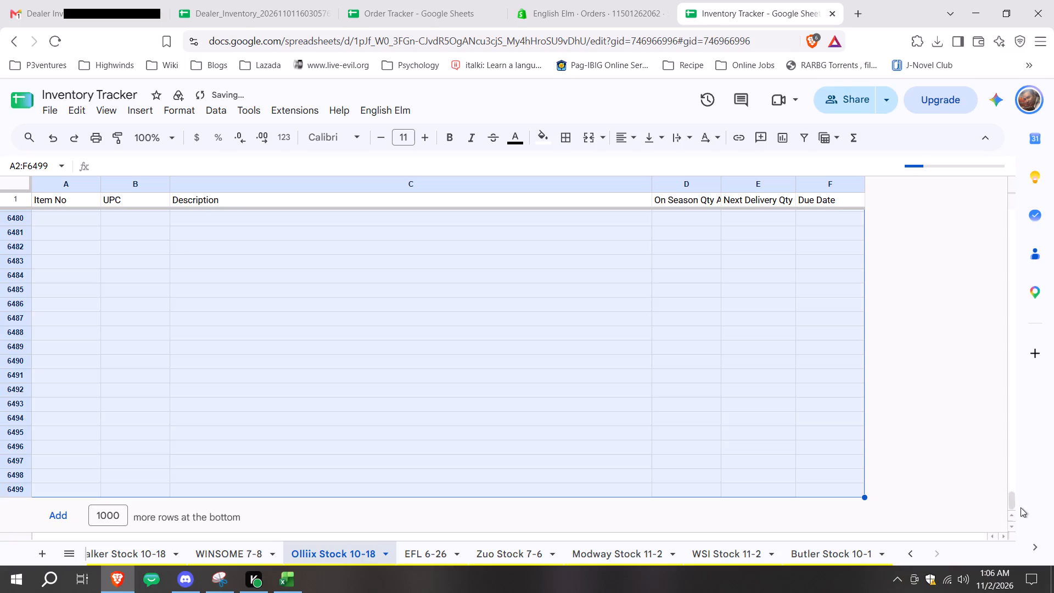
Paste the copied dealer inventory data into the Olliix sheet starting at cell A2.
{"action": "left_click_drag", "start_coordinate": [1012, 497], "coordinate": [1053, 156]}
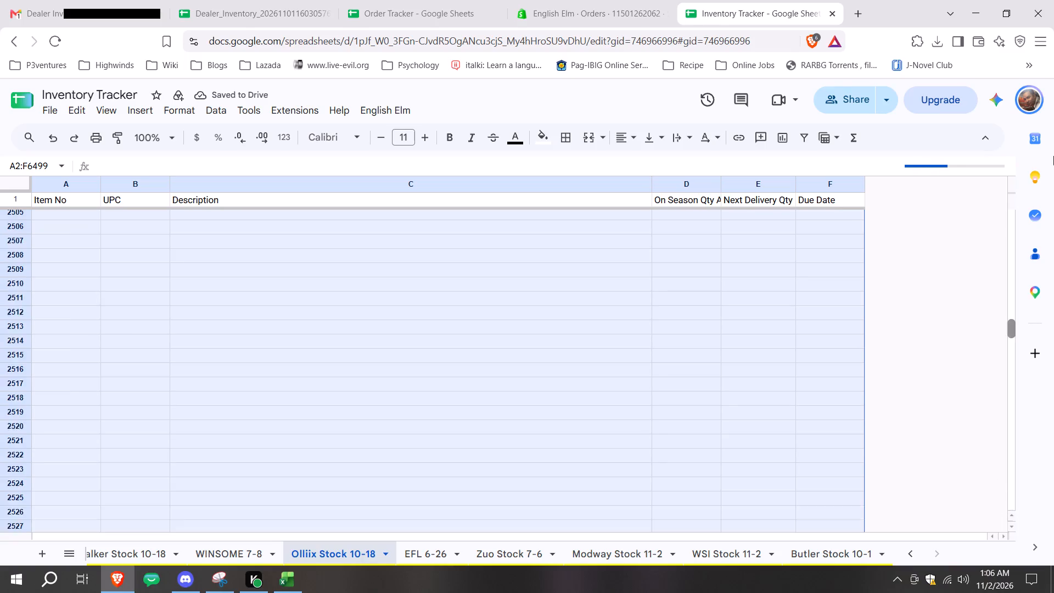
{"action": "left_click_drag", "start_coordinate": [1053, 156], "coordinate": [1053, 135]}
{"action": "scroll", "coordinate": [399, 277], "scroll_direction": "up", "scroll_amount": 4}
{"action": "left_click", "coordinate": [96, 219]}
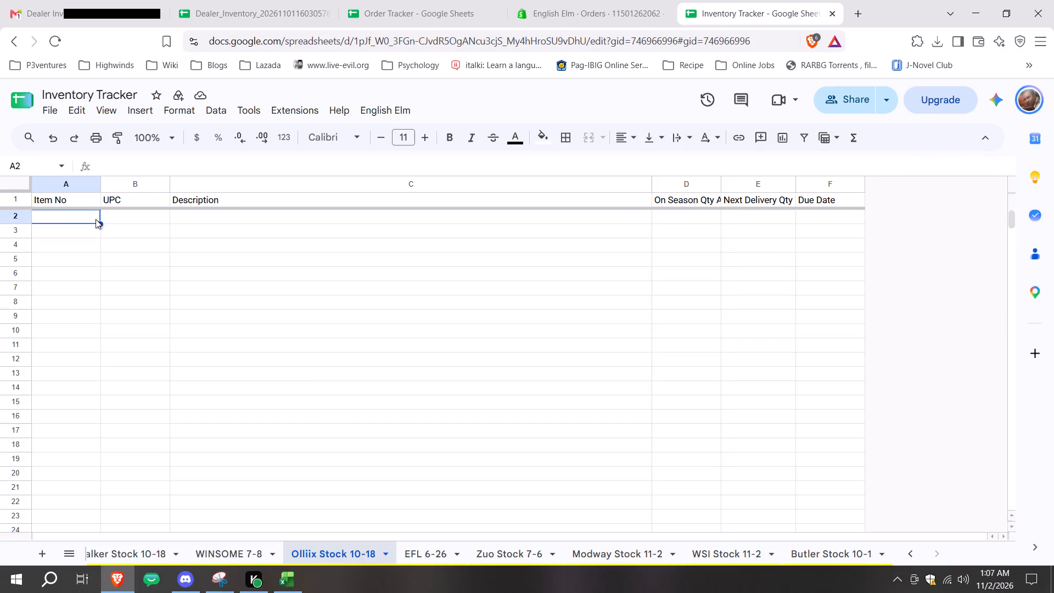
{"action": "key", "text": "ctrl+v"}
Rename the Olliix Stock 10-18 sheet as Olliix Stock 11-2.
{"action": "double_click", "coordinate": [370, 569]}
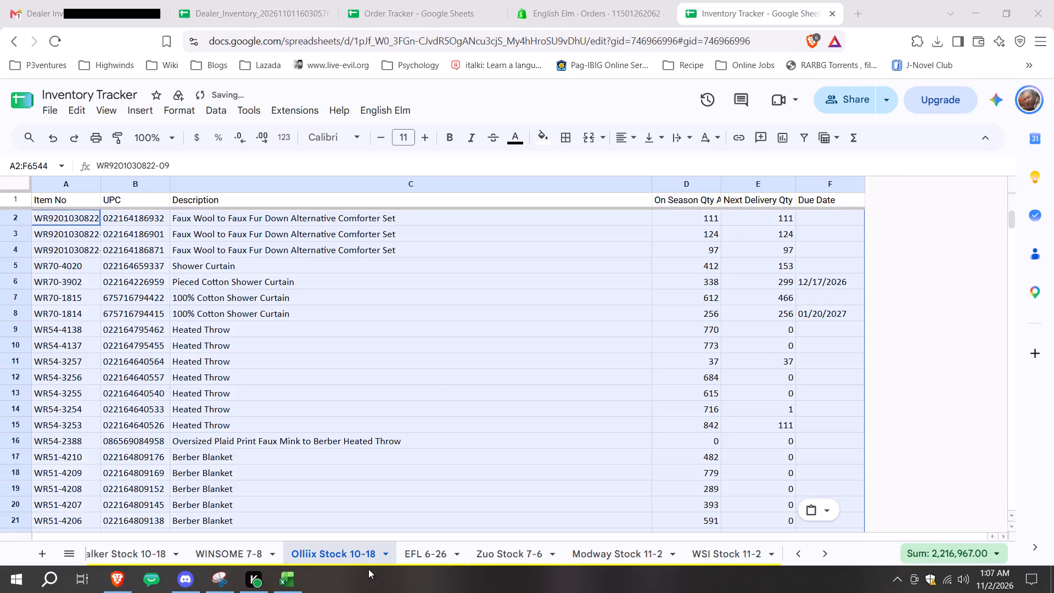
{"action": "double_click", "coordinate": [367, 560]}
{"action": "left_click", "coordinate": [388, 554]}
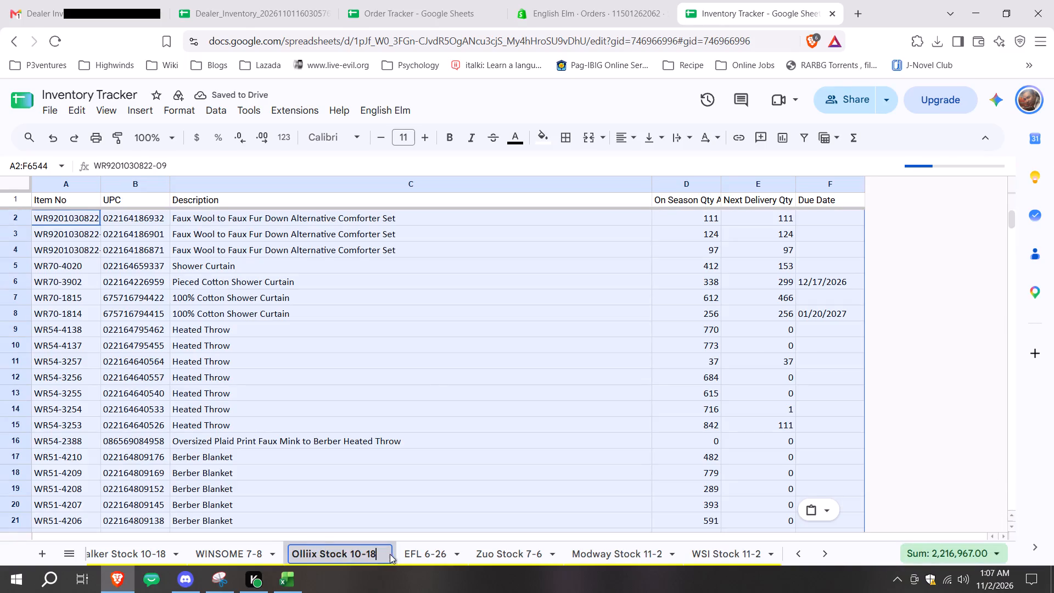
{"action": "key", "text": "BackSpace"}
{"action": "key", "text": "BackSpace"}
{"action": "key", "text": "BackSpace"}
{"action": "key", "text": "BackSpace"}
{"action": "type", "text": "1-2"}
{"action": "key", "text": "Return"}
{"action": "left_click", "coordinate": [300, 436]}
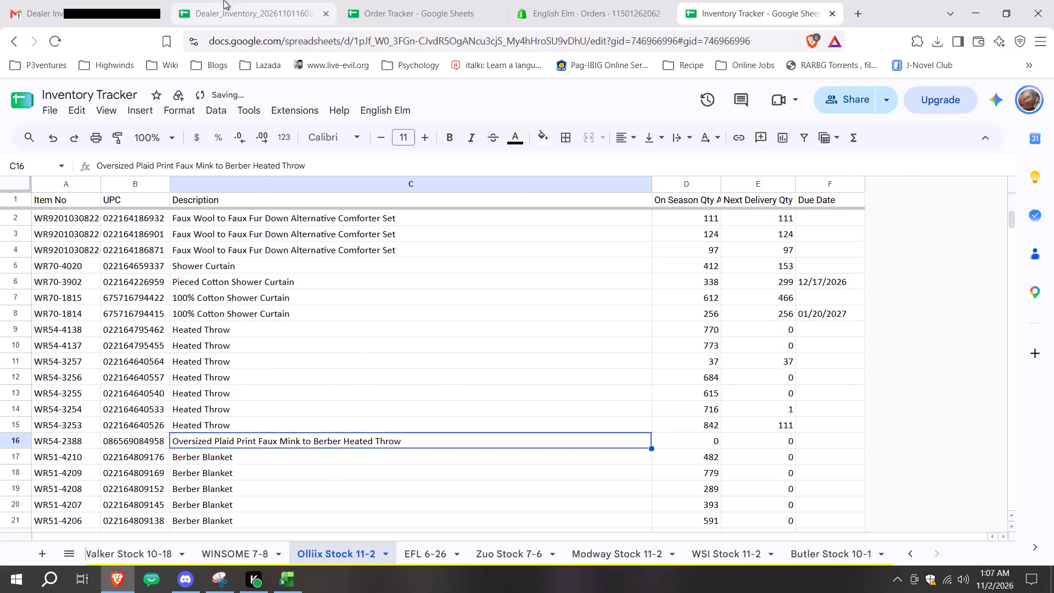
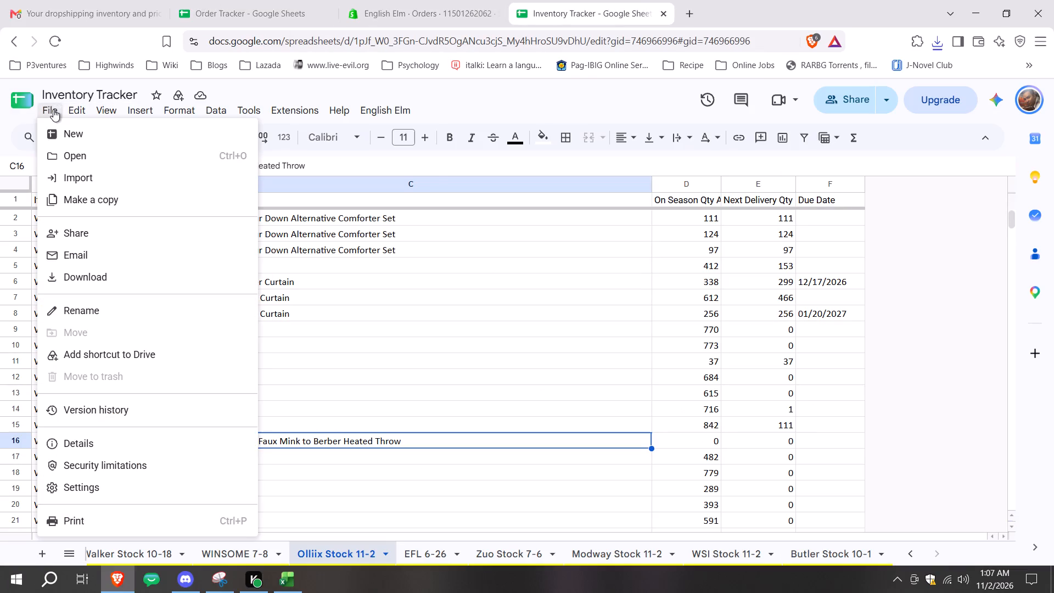
Upload the downloaded 2026-11-02 dropshipping inventory CSV from the Downloads folder to Drive from the file-opening window.
{"action": "left_click", "coordinate": [152, 156]}
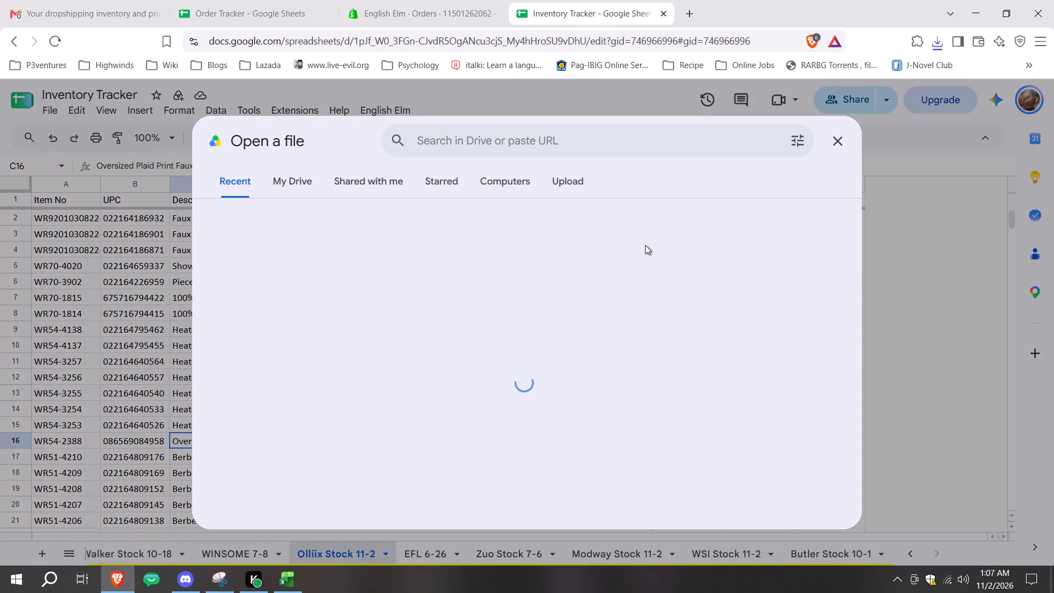
{"action": "left_click", "coordinate": [578, 194]}
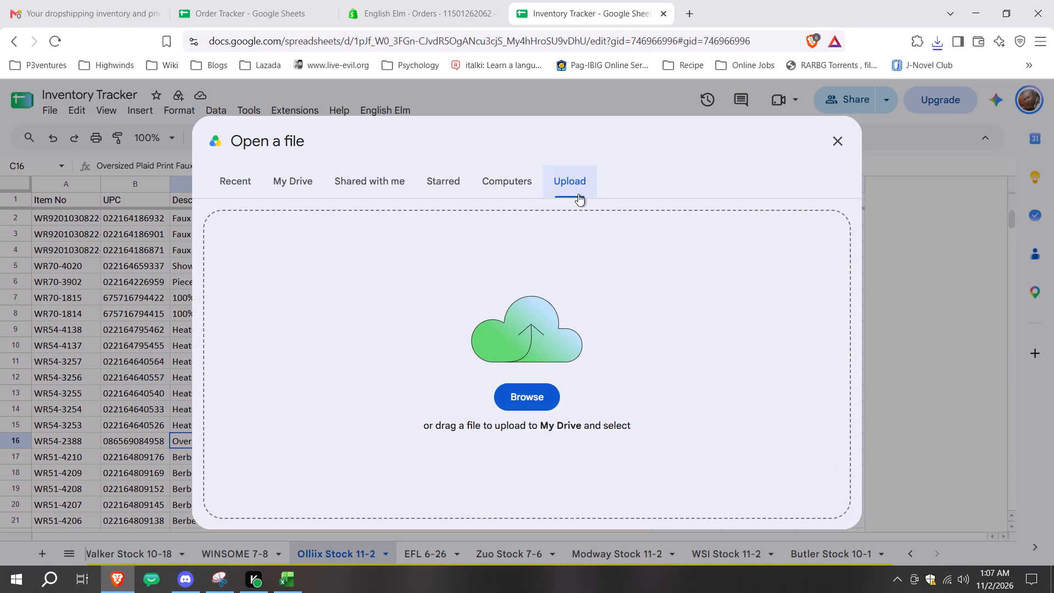
{"action": "left_click", "coordinate": [548, 393]}
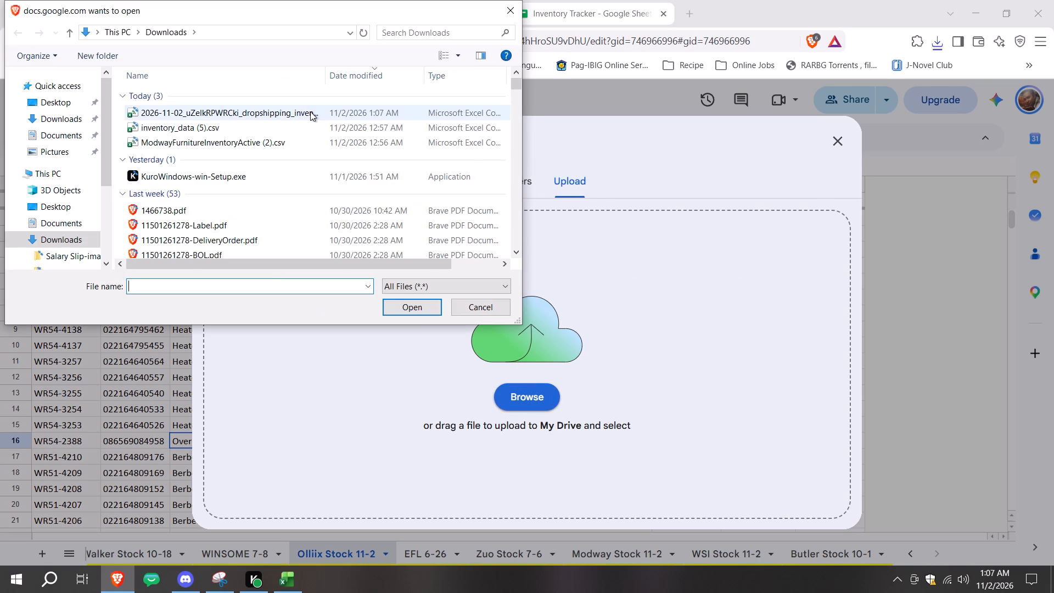
{"action": "double_click", "coordinate": [310, 111]}
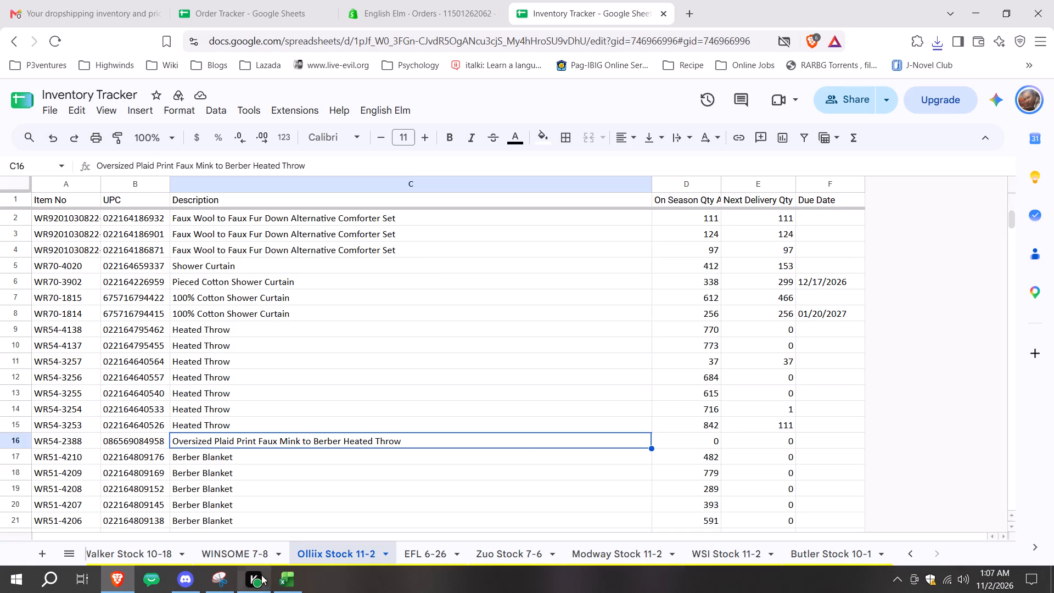
Switch to Excel and close ModwayFurnitureInventoryActive (2).csv without saving its changes.
{"action": "left_click", "coordinate": [291, 569]}
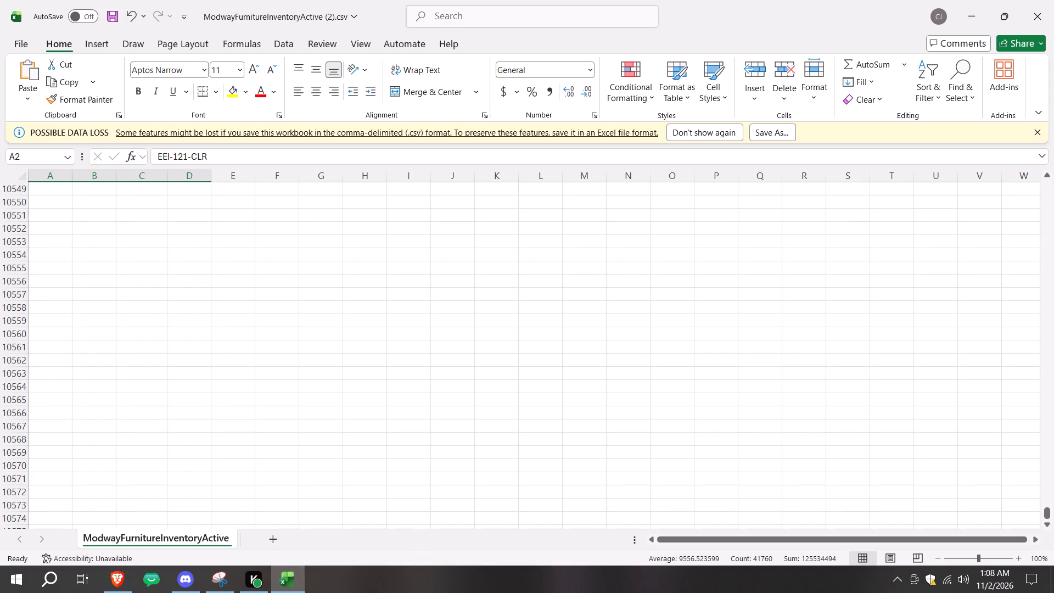
{"action": "left_click", "coordinate": [485, 382]}
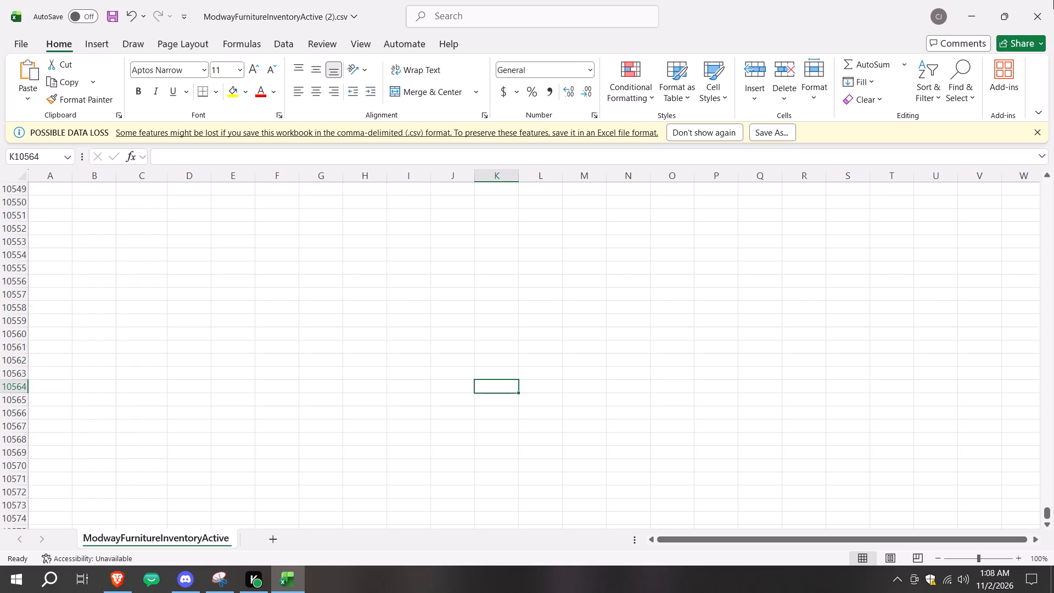
{"action": "left_click", "coordinate": [1053, 0]}
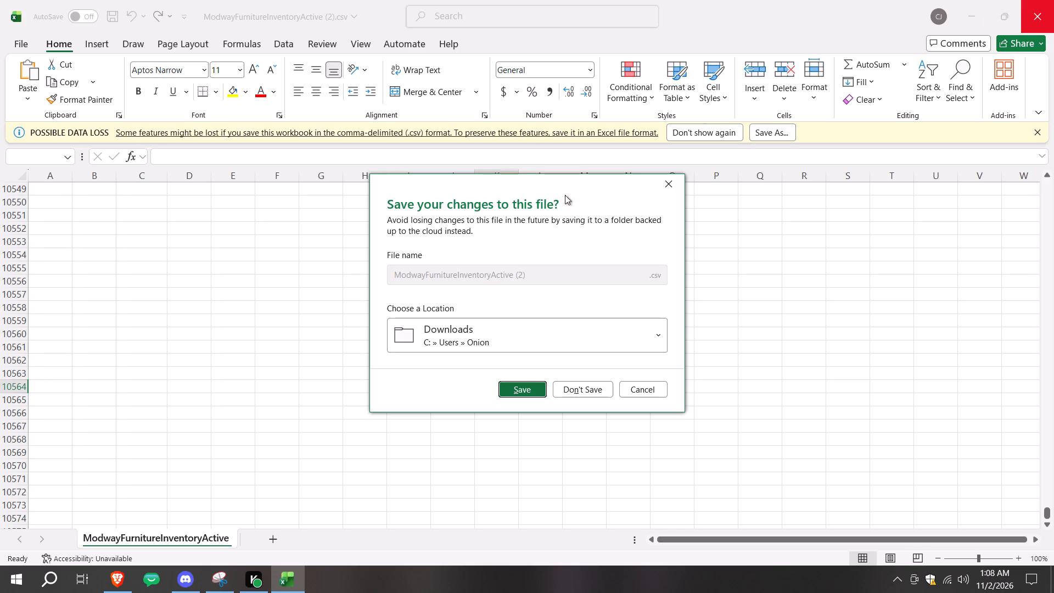
{"action": "left_click", "coordinate": [559, 387]}
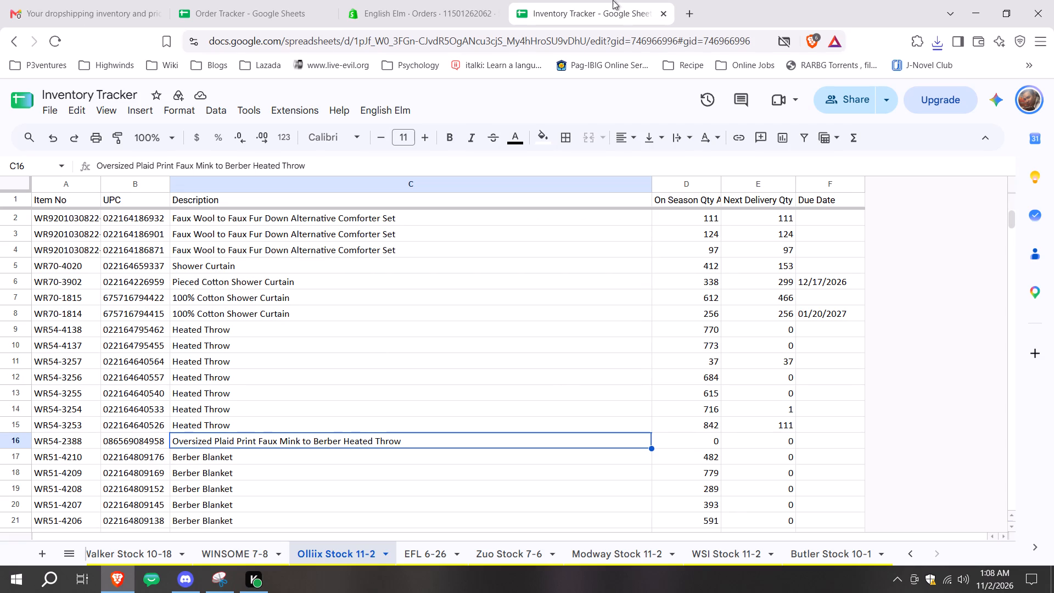
From the Inventory Tracker in the browser, open the recently uploaded 2026-11-02 dropshipping inventory and pricing spreadsheet.
{"action": "left_click", "coordinate": [555, 0]}
{"action": "left_click", "coordinate": [59, 111]}
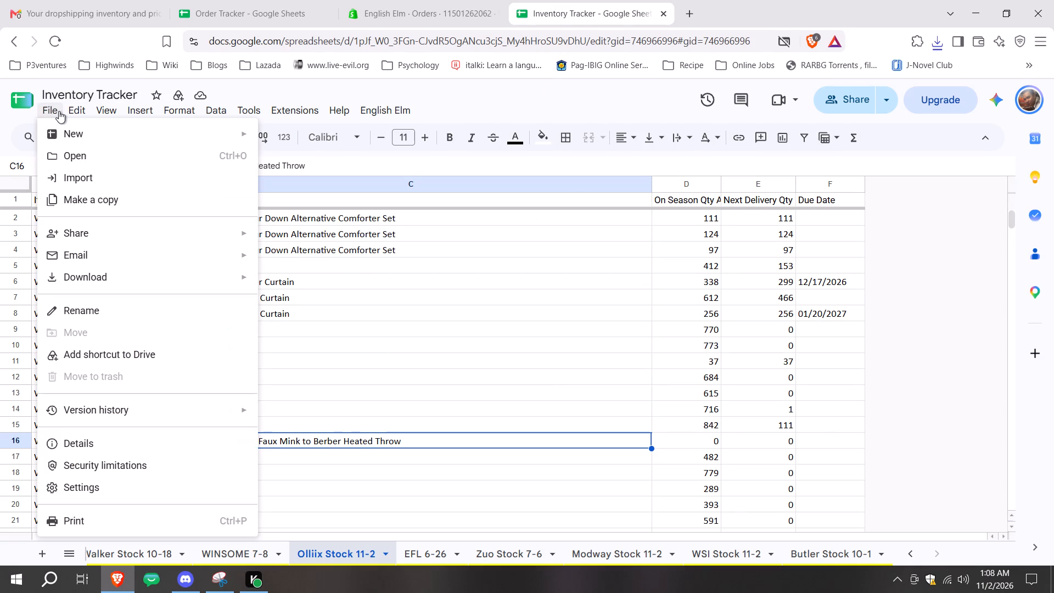
{"action": "left_click", "coordinate": [88, 146]}
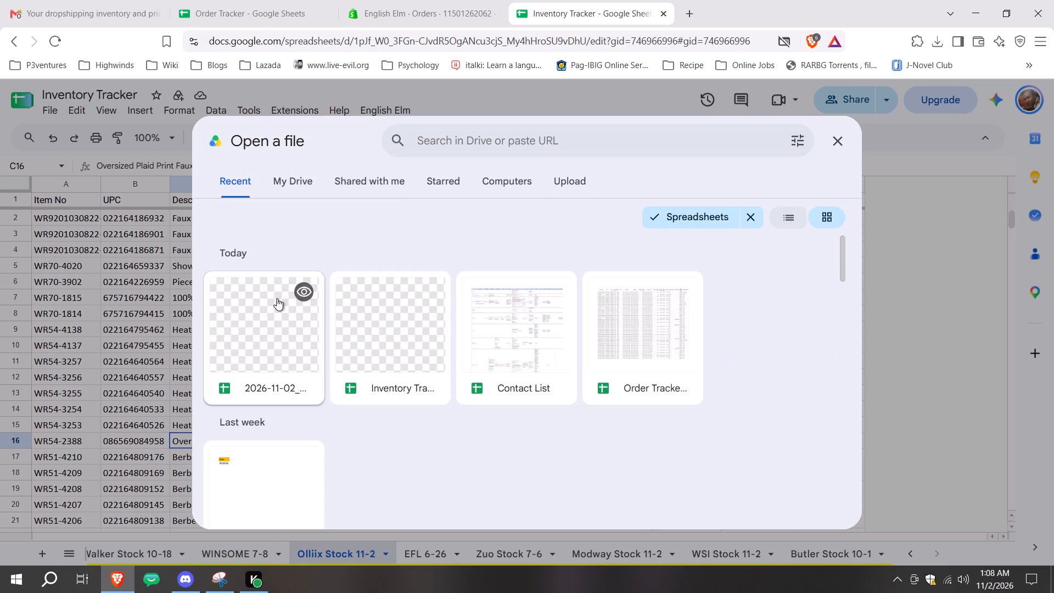
{"action": "double_click", "coordinate": [277, 310]}
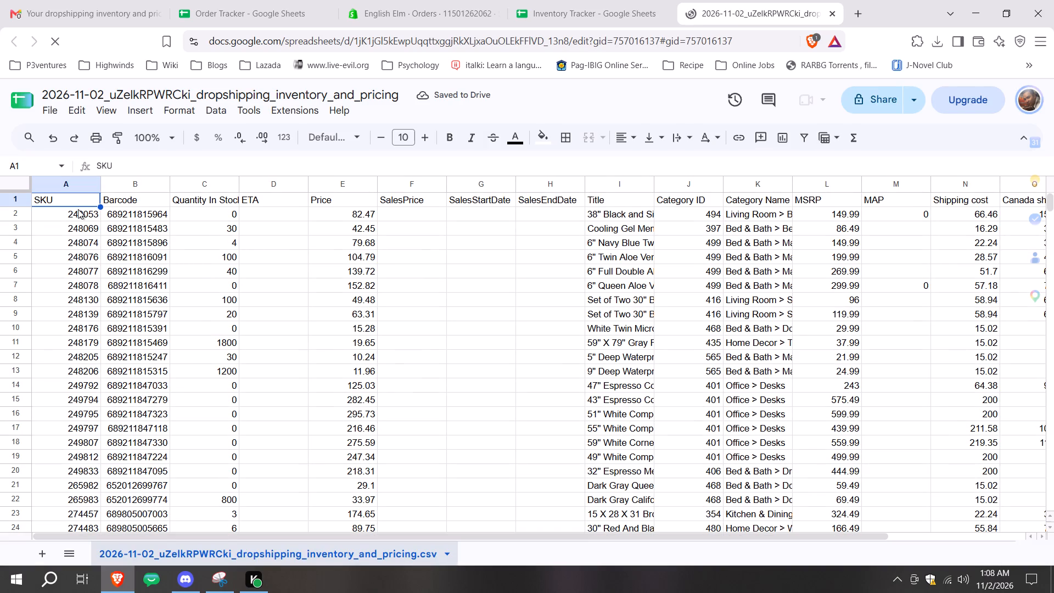
{"action": "left_click", "coordinate": [78, 209]}
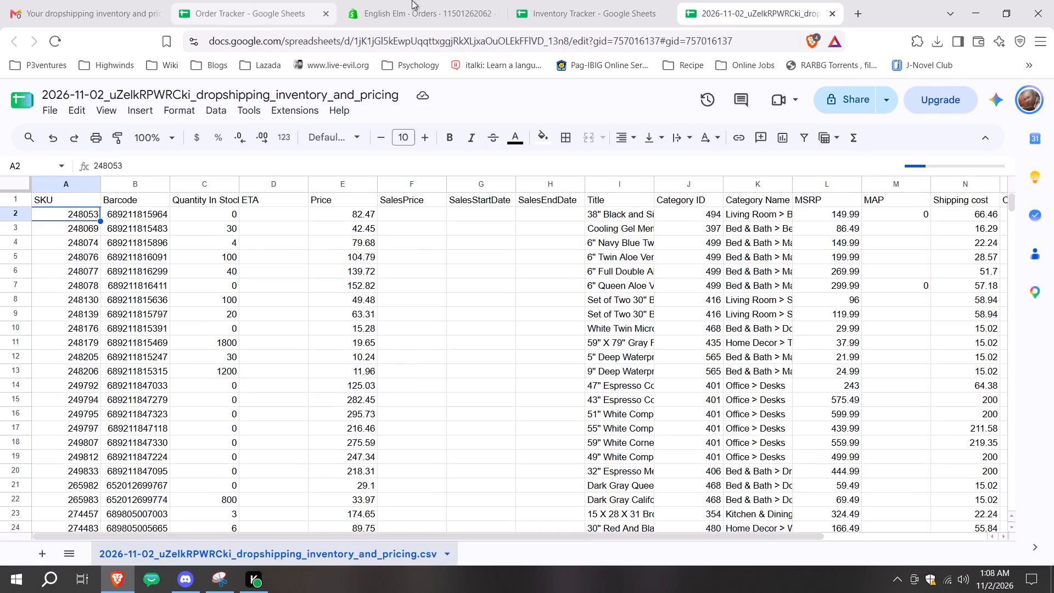
Return to the Inventory Tracker and open its HomeRoots 10-20 sheet.
{"action": "left_click", "coordinate": [576, 0]}
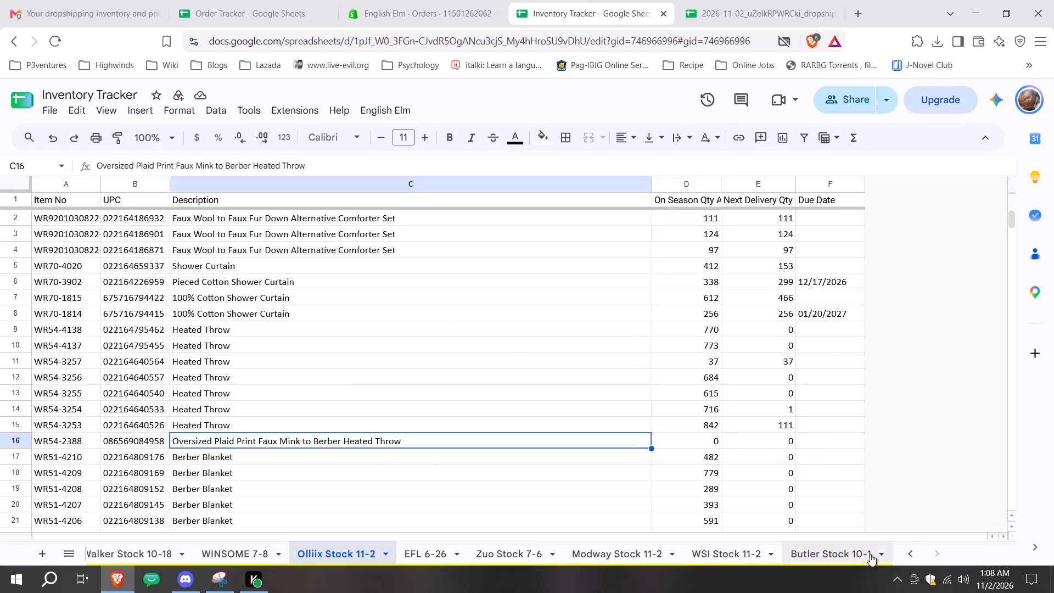
{"action": "left_click", "coordinate": [930, 554]}
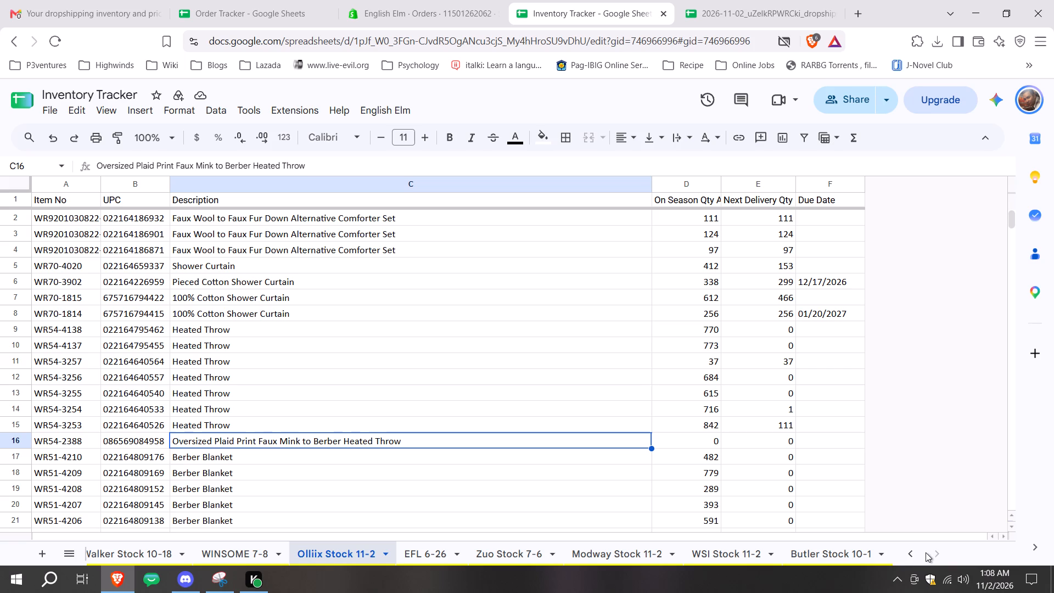
{"action": "left_click", "coordinate": [910, 551]}
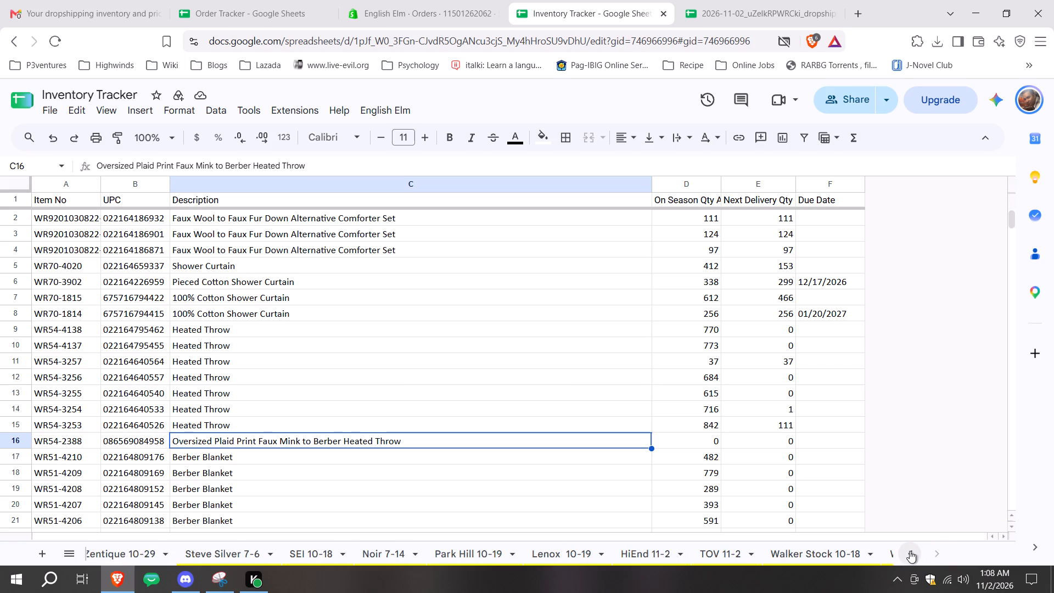
{"action": "left_click", "coordinate": [910, 551]}
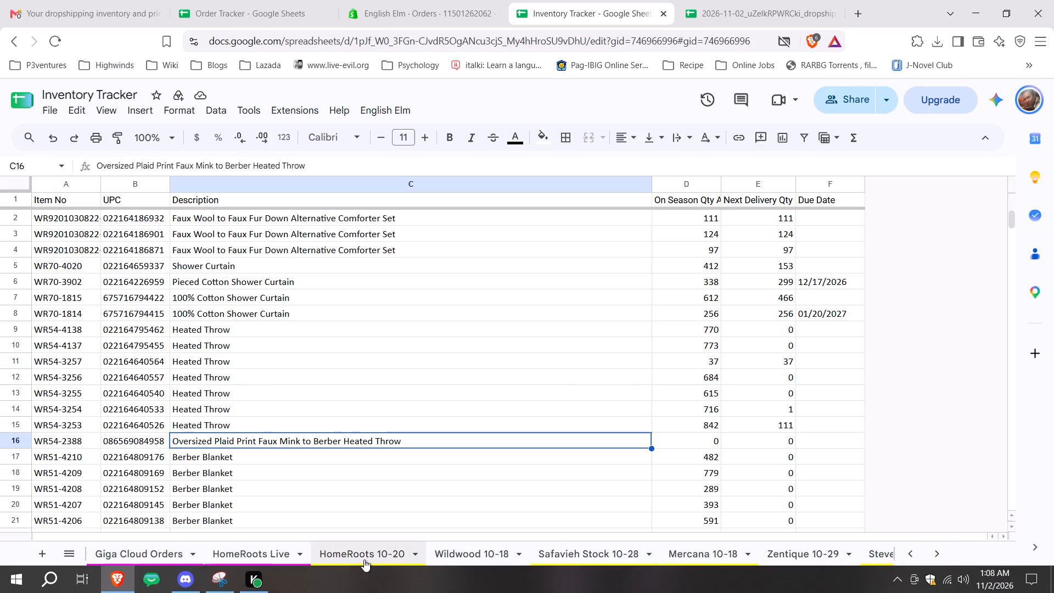
{"action": "left_click", "coordinate": [396, 558]}
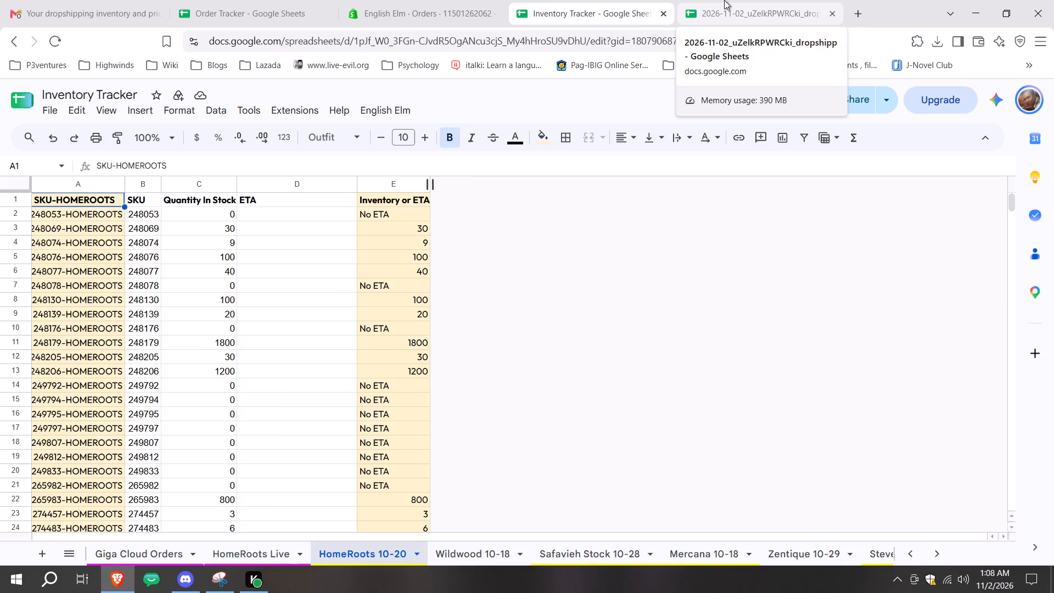
In the 2026-11-02 dropshipping inventory spreadsheet, delete the Barcode column.
{"action": "left_click", "coordinate": [724, 0]}
{"action": "left_click", "coordinate": [143, 182]}
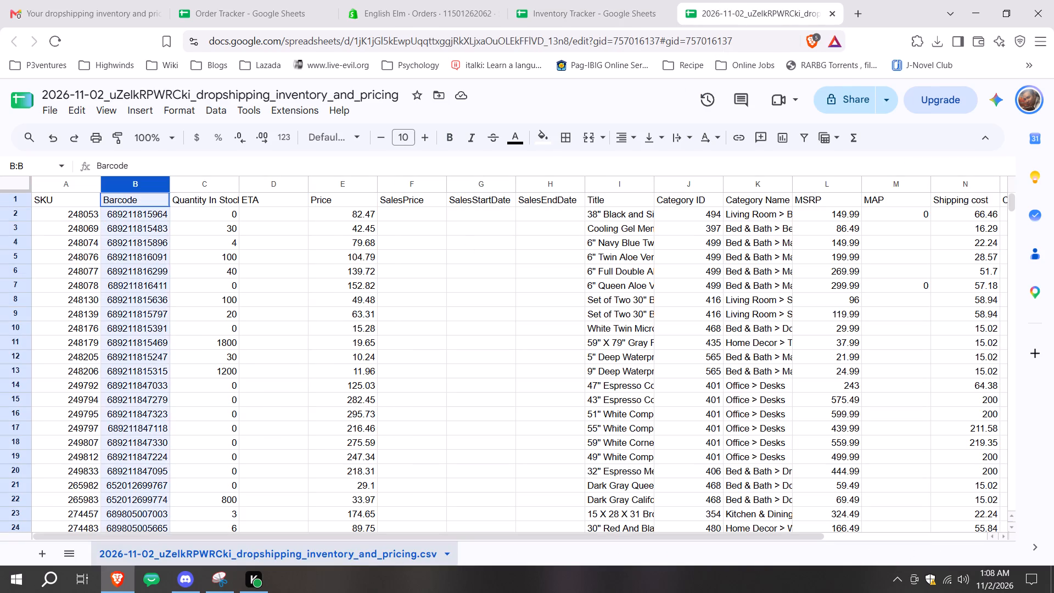
{"action": "right_click", "coordinate": [143, 182]}
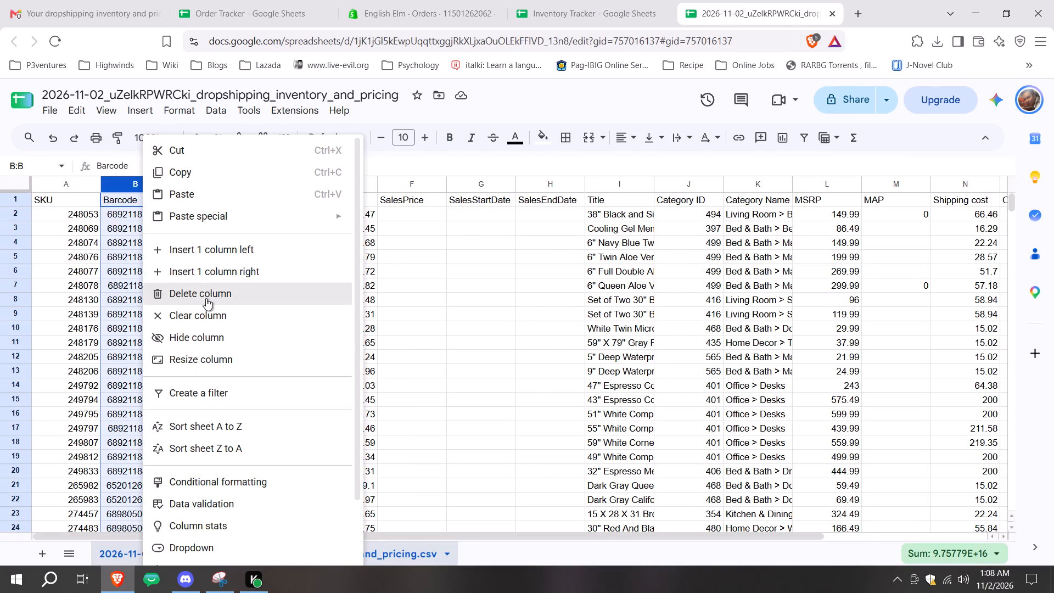
{"action": "left_click", "coordinate": [206, 298]}
Fit the widths of the ETA and Quantity In Stock columns to their contents.
{"action": "left_click", "coordinate": [71, 194]}
{"action": "left_click", "coordinate": [72, 212]}
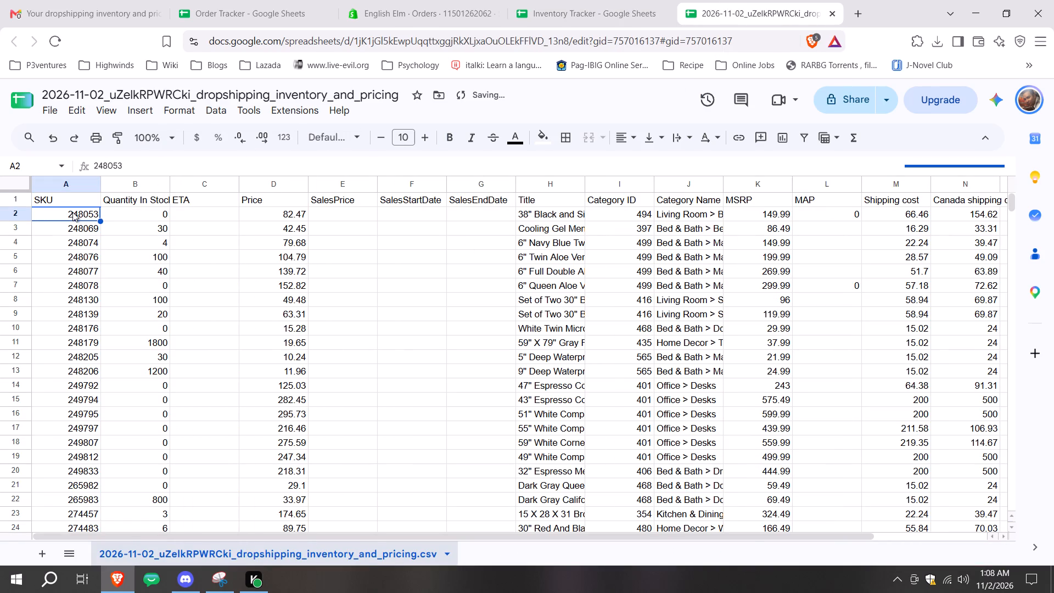
{"action": "double_click", "coordinate": [241, 181]}
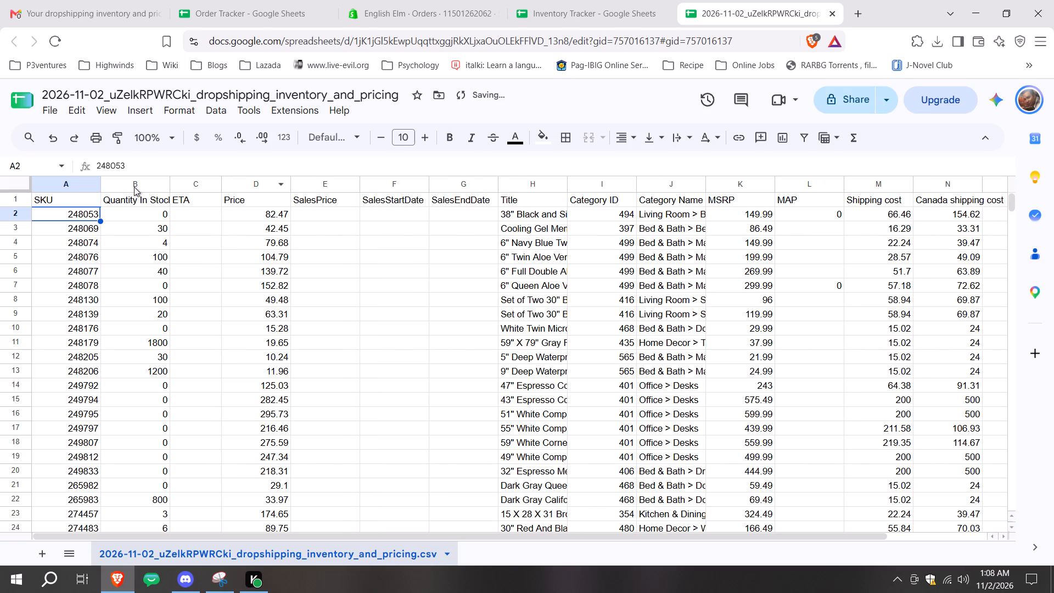
{"action": "double_click", "coordinate": [169, 180]}
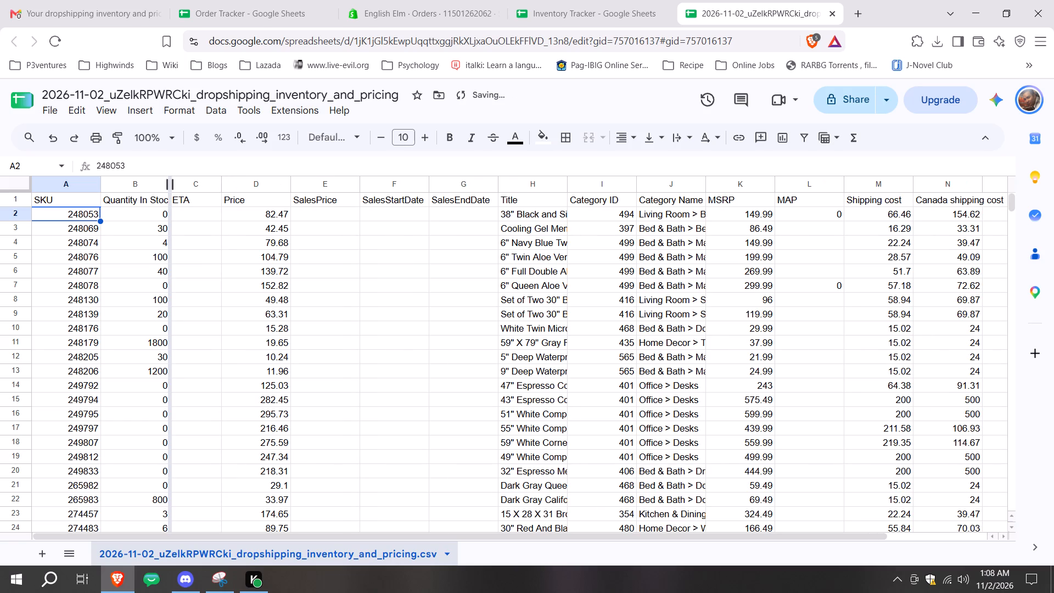
Copy the SKU, Quantity In Stock and ETA data below the header row, range A2:C177565.
{"action": "left_click", "coordinate": [69, 226]}
{"action": "key", "text": "shift+Right"}
{"action": "key", "text": "shift+Right"}
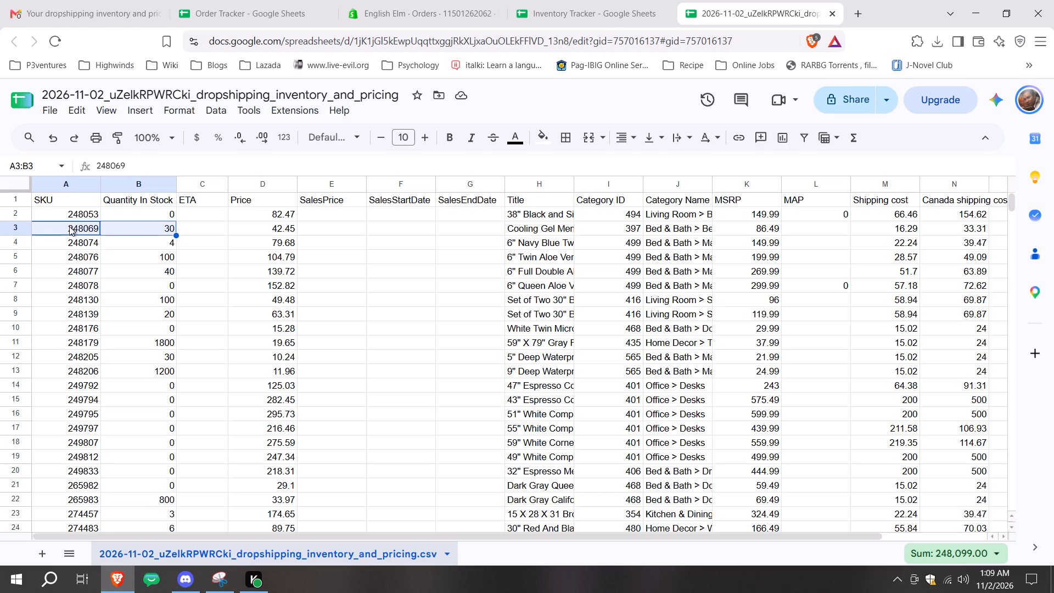
{"action": "key", "text": "Up"}
{"action": "key", "text": "shift+Right"}
{"action": "key", "text": "shift+Right"}
{"action": "key", "text": "ctrl+shift+Down"}
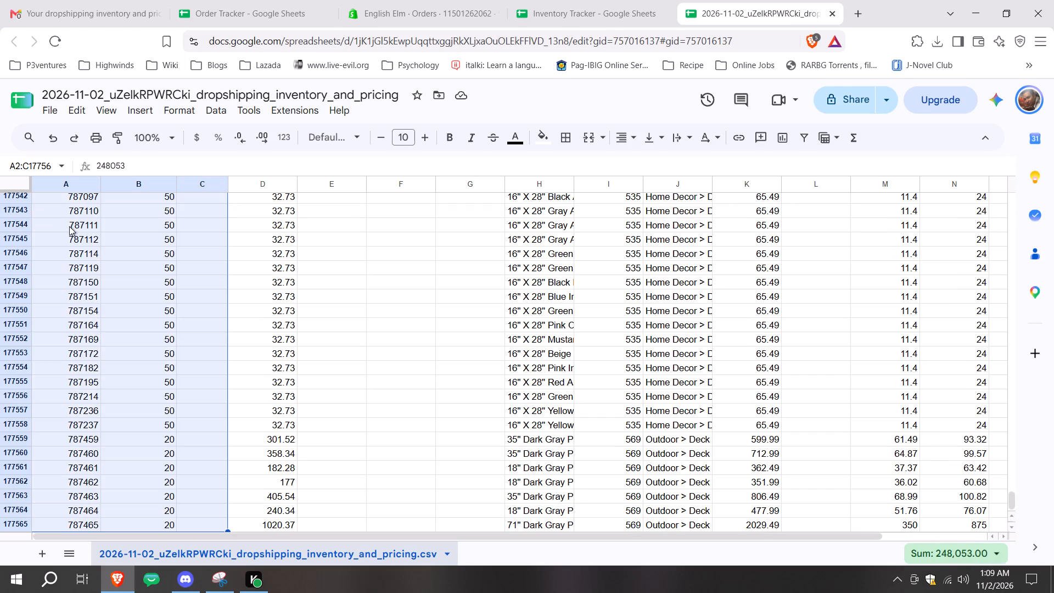
{"action": "key", "text": "ctrl+c"}
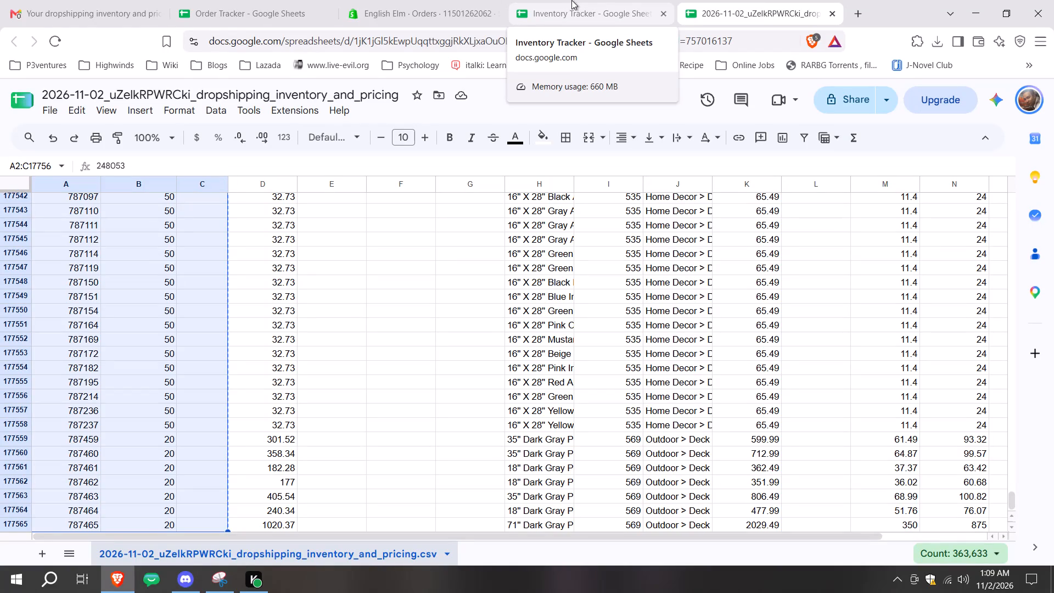
{"action": "scroll", "coordinate": [635, 257], "scroll_direction": "down", "scroll_amount": 5}
In the Inventory Tracker's HomeRoots 10-20 sheet, clear the old SKU, quantity and ETA data below the header, range B2:D193182.
{"action": "left_click", "coordinate": [563, 0]}
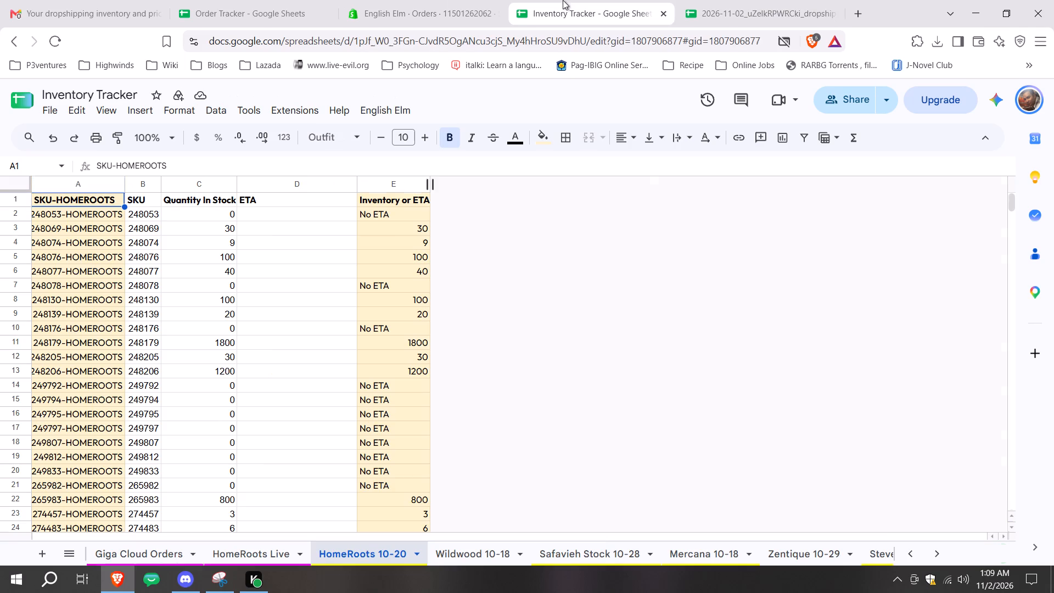
{"action": "left_click", "coordinate": [148, 212]}
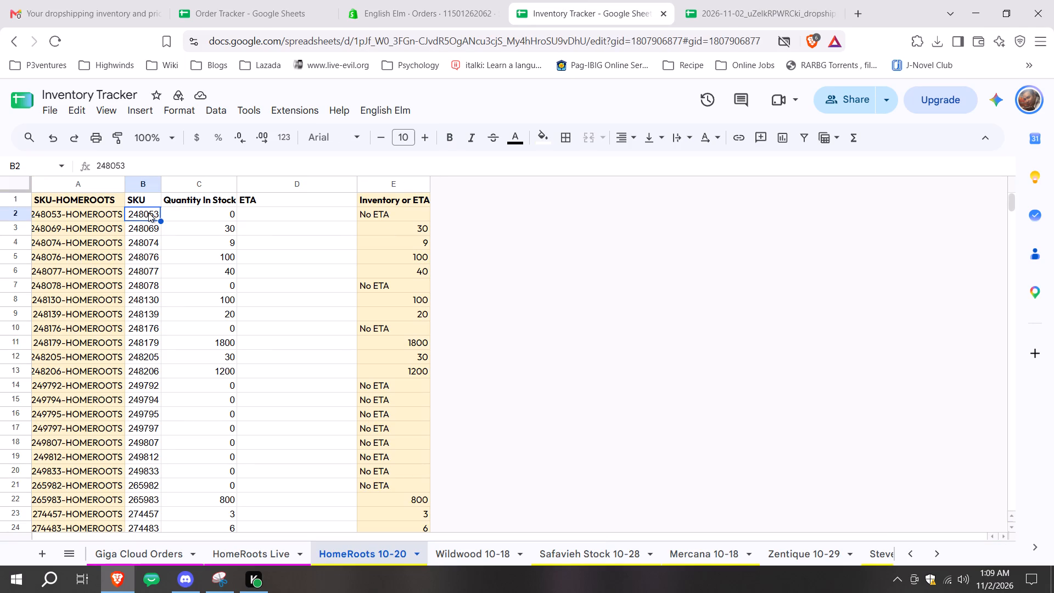
{"action": "key", "text": "shift+Right"}
{"action": "key", "text": "shift+Right"}
{"action": "key", "text": "ctrl+shift+Down"}
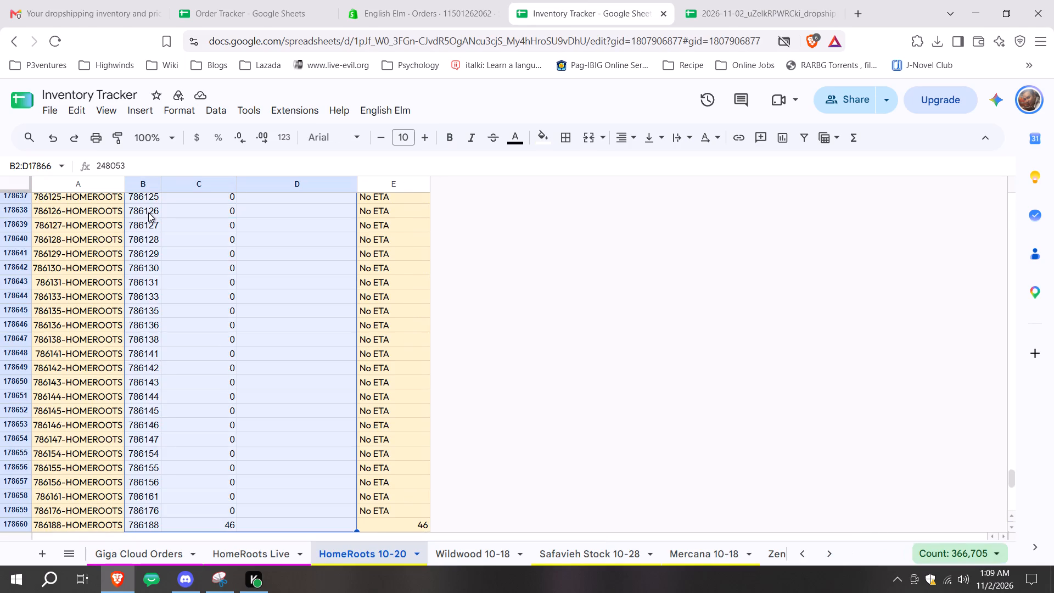
{"action": "key", "text": "ctrl+shift+Down"}
{"action": "key", "text": "Delete"}
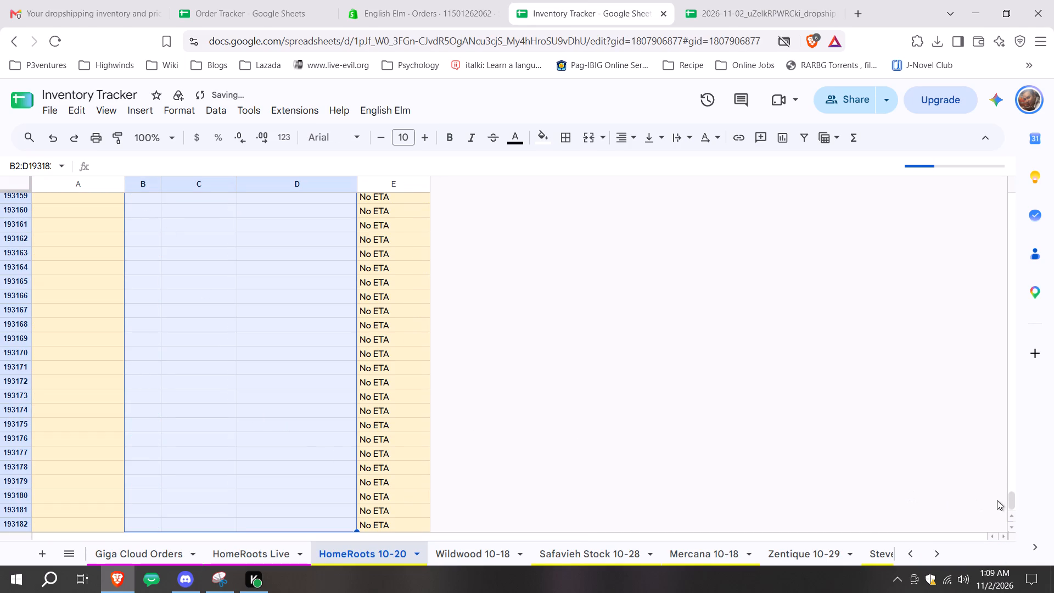
Paste the copied dropshipping inventory data into the HomeRoots 10-20 sheet starting at cell B2.
{"action": "left_click_drag", "start_coordinate": [1012, 500], "coordinate": [1053, 57]}
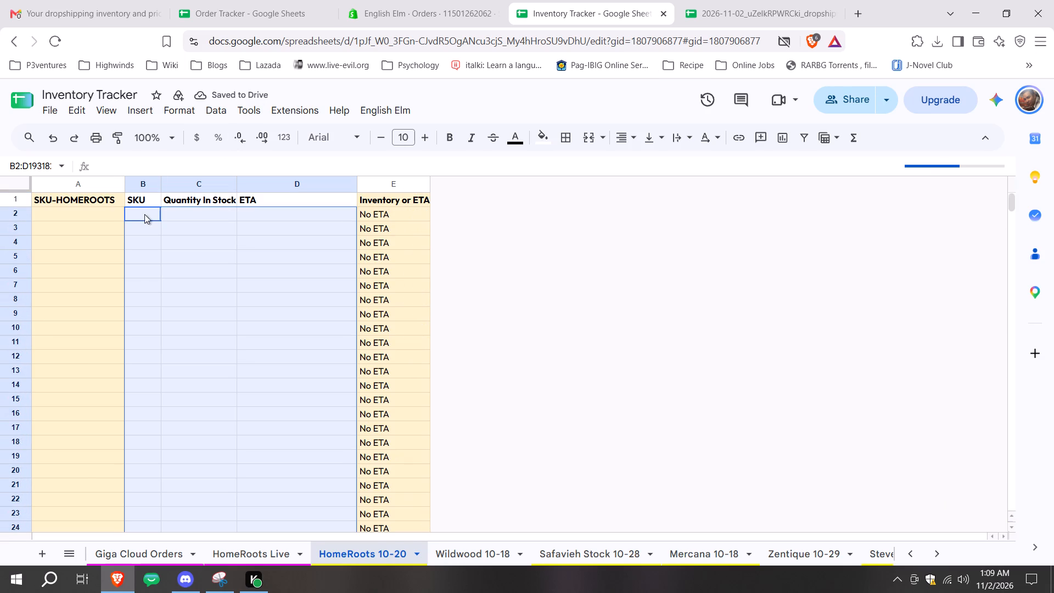
{"action": "left_click", "coordinate": [148, 217]}
{"action": "key", "text": "ctrl+v"}
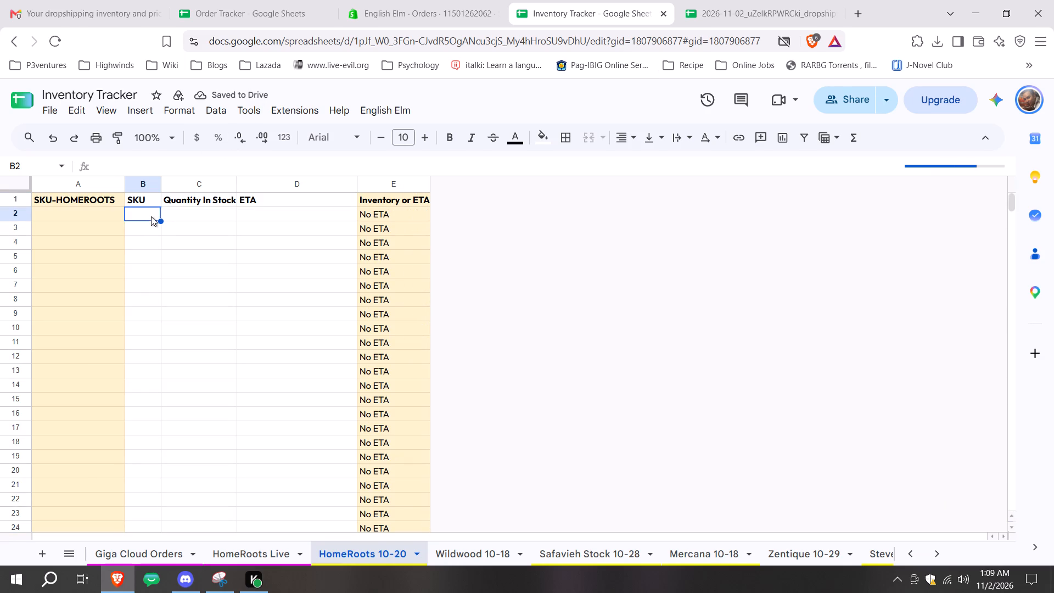